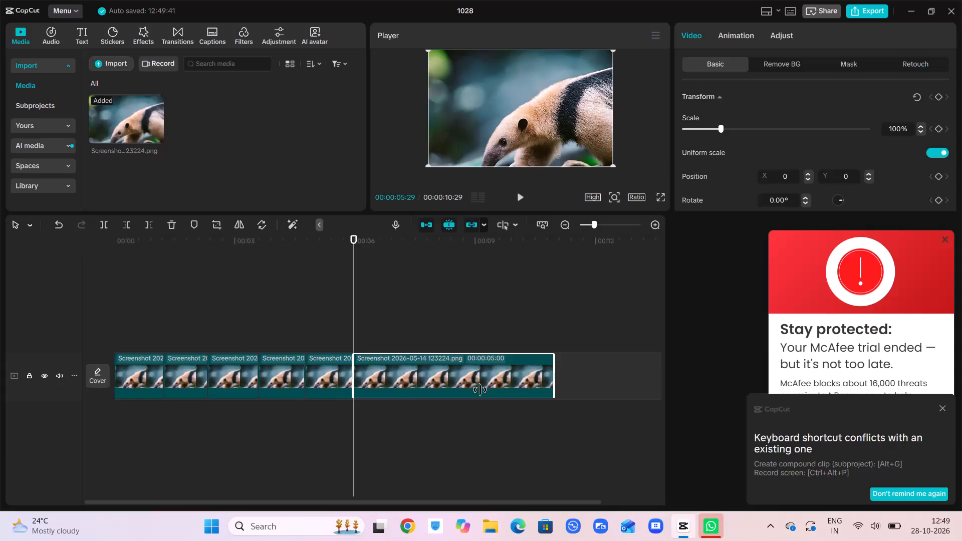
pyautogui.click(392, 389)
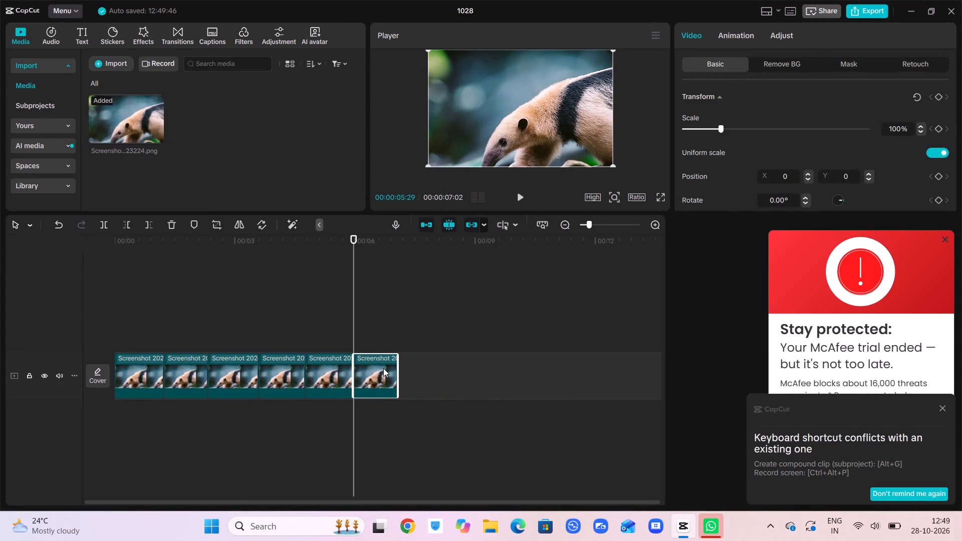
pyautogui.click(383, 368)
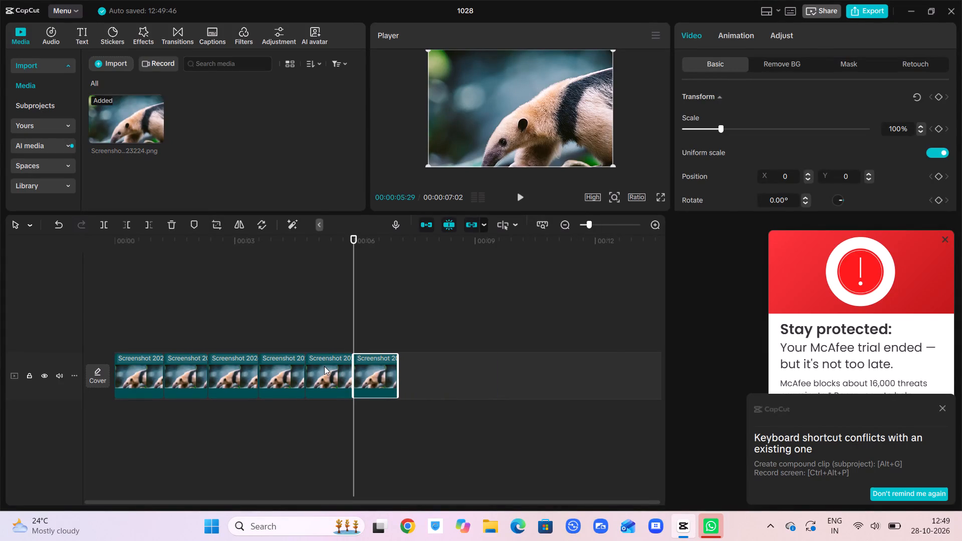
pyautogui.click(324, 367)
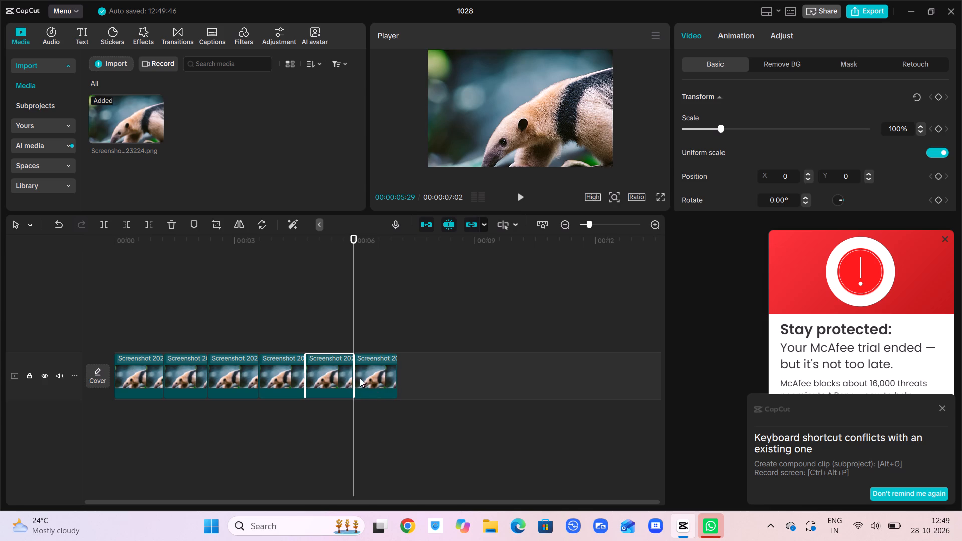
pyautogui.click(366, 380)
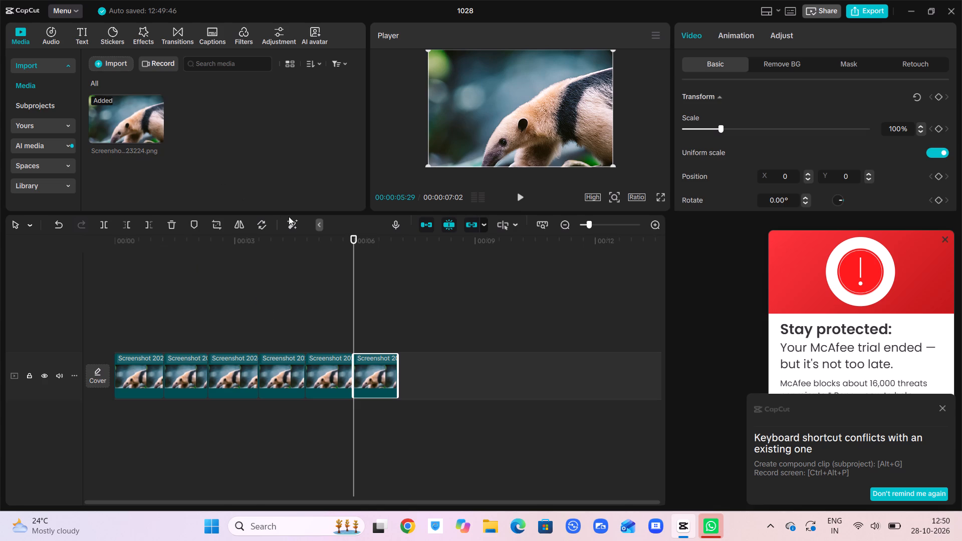
# Append another copy of the anteater image after the last timeline clip and trim its end to about 00:00:08:08.
pyautogui.click(399, 242)
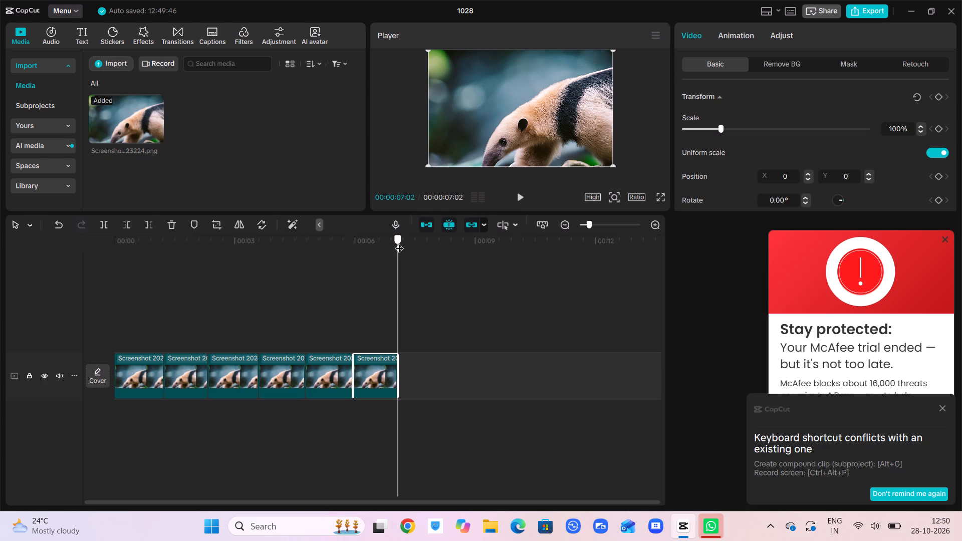
pyautogui.click(153, 136)
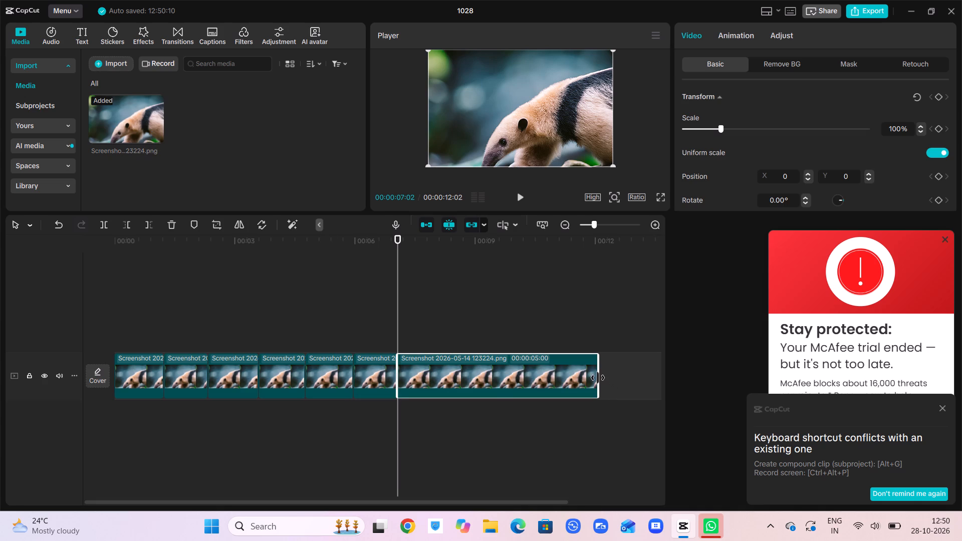
pyautogui.moveTo(598, 378); pyautogui.dragTo(457, 400)
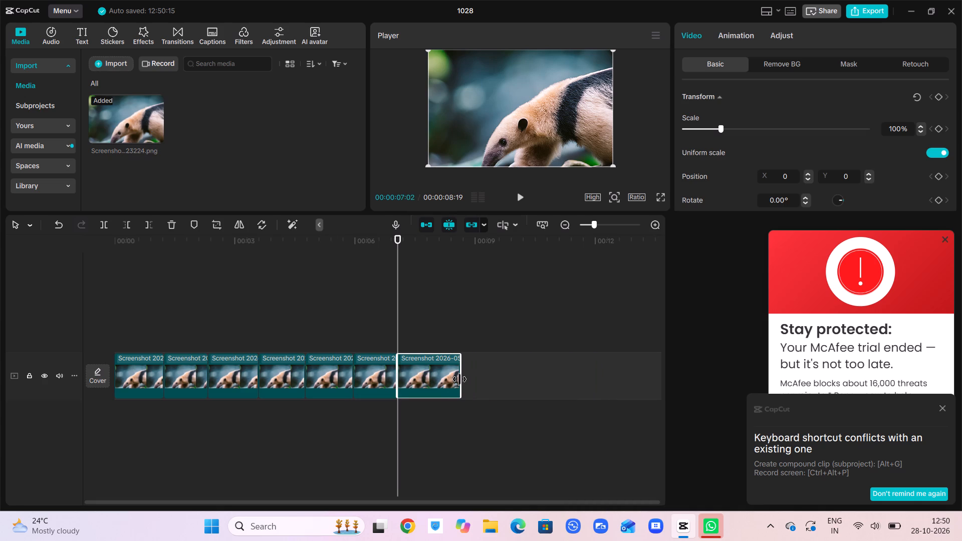
pyautogui.moveTo(459, 379); pyautogui.dragTo(435, 380)
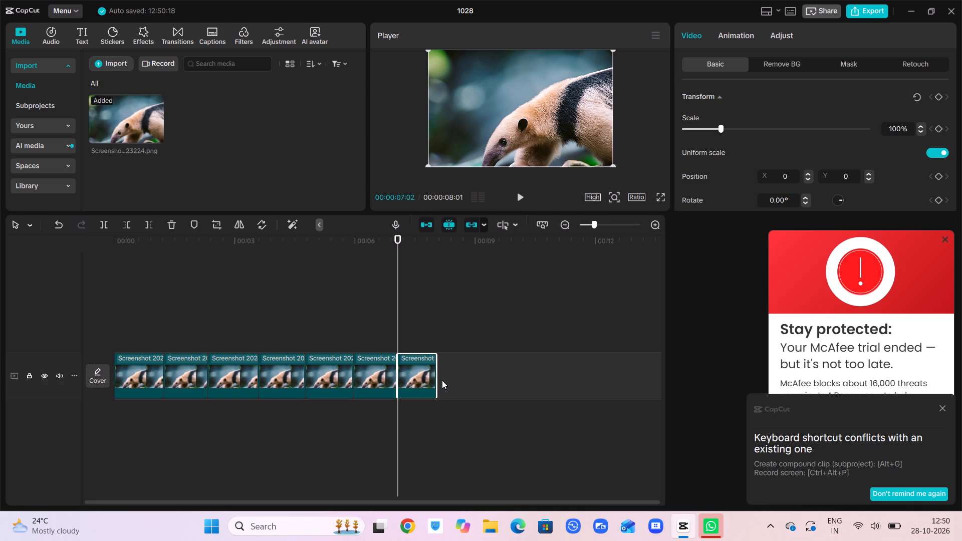
pyautogui.moveTo(435, 379); pyautogui.dragTo(441, 377)
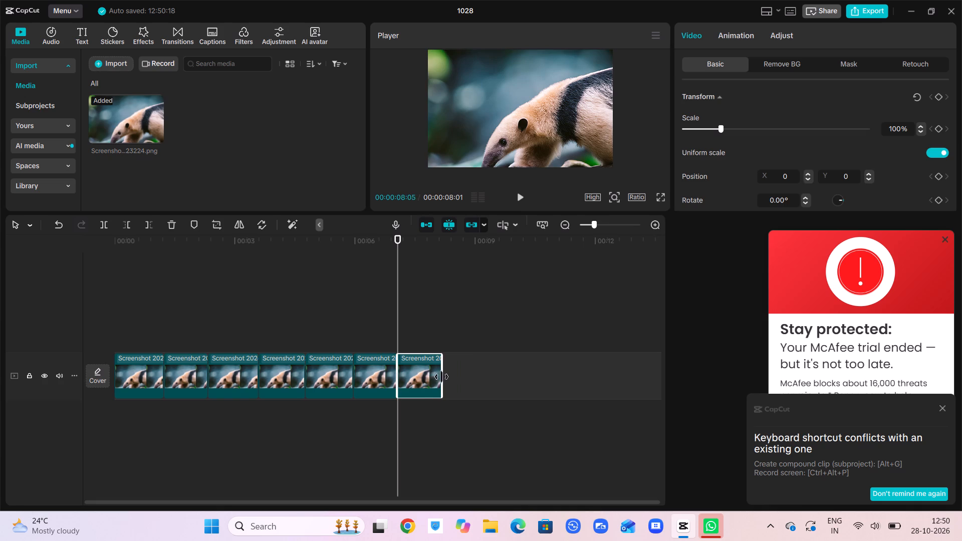
pyautogui.moveTo(441, 377); pyautogui.dragTo(444, 377)
pyautogui.click(348, 312)
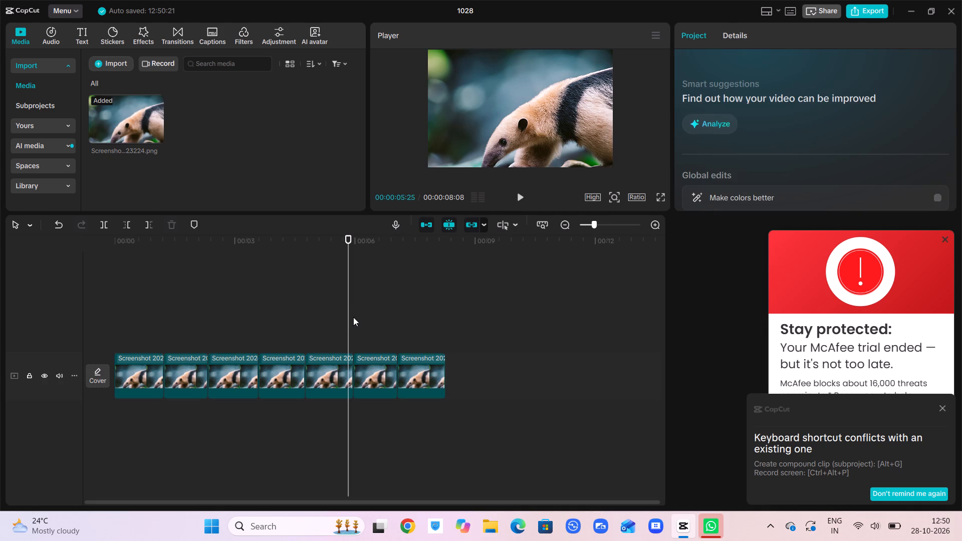
# Examine the first clip's basic video settings and its Trending and Basic entrance animations.
pyautogui.click(138, 370)
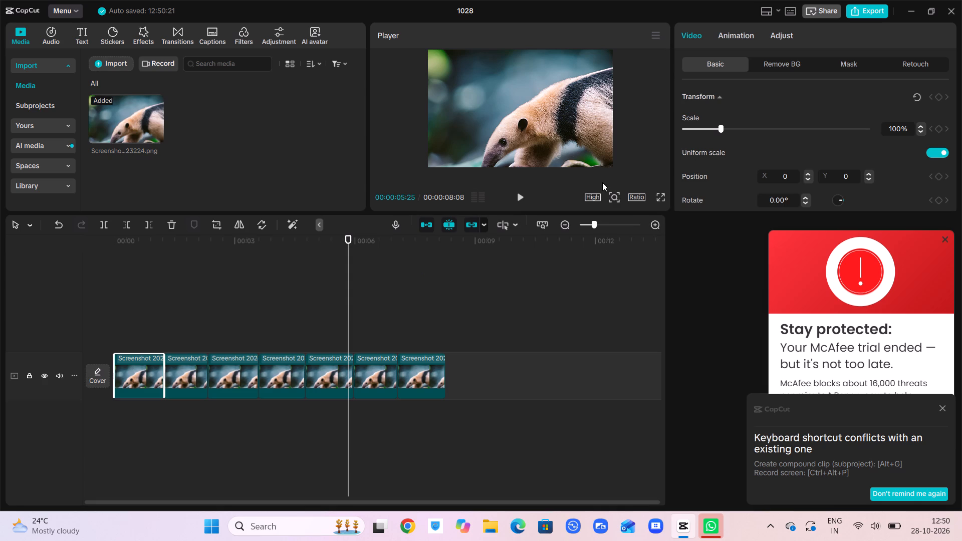
pyautogui.scroll(-4, 723, 151)
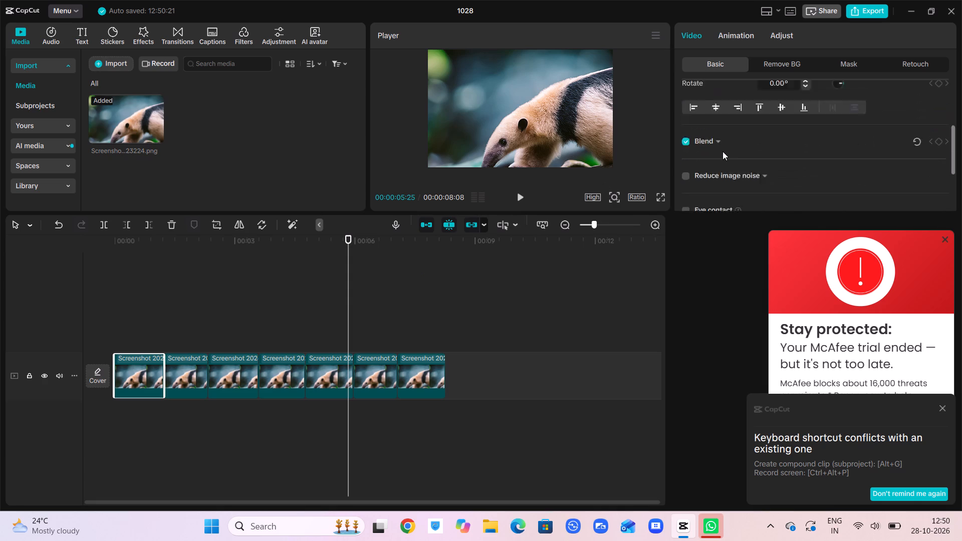
pyautogui.scroll(-1, 723, 151)
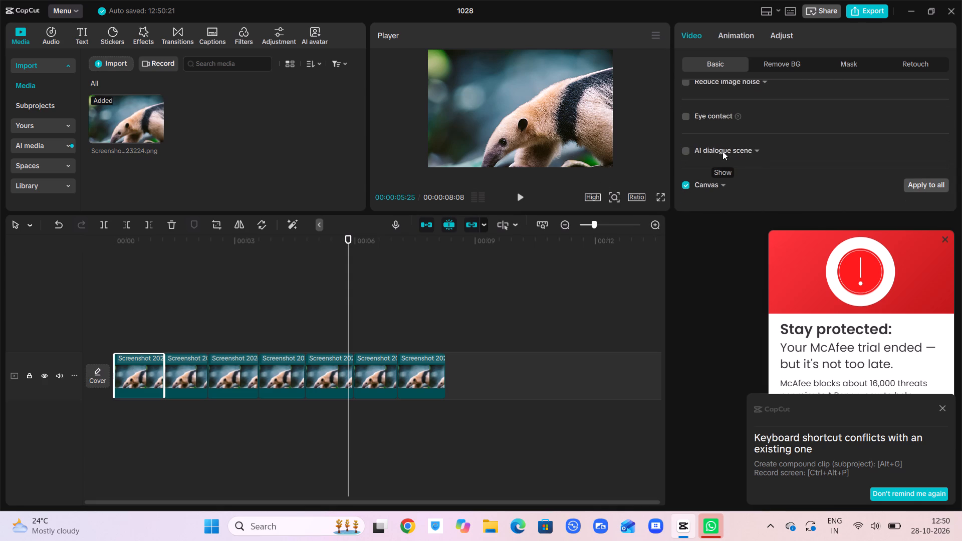
pyautogui.click(146, 237)
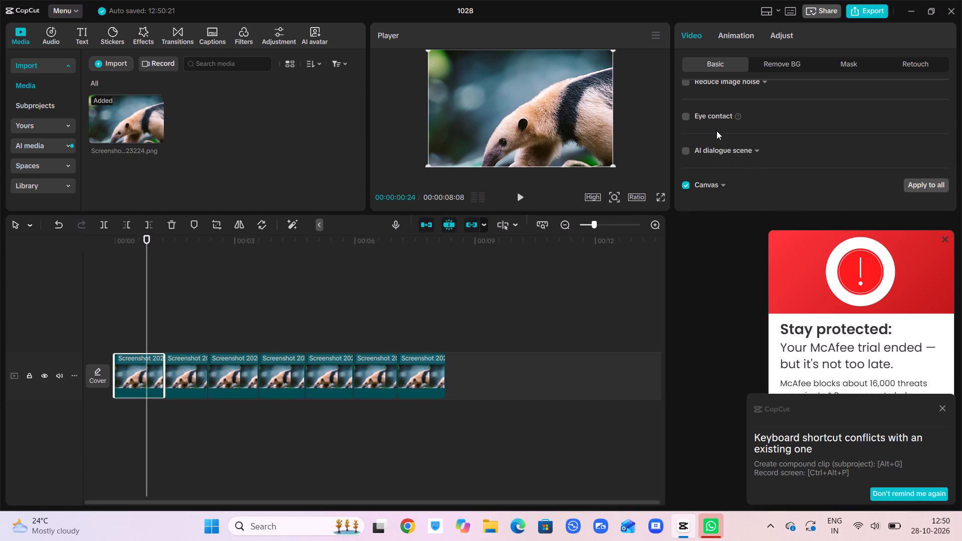
pyautogui.scroll(-1, 716, 131)
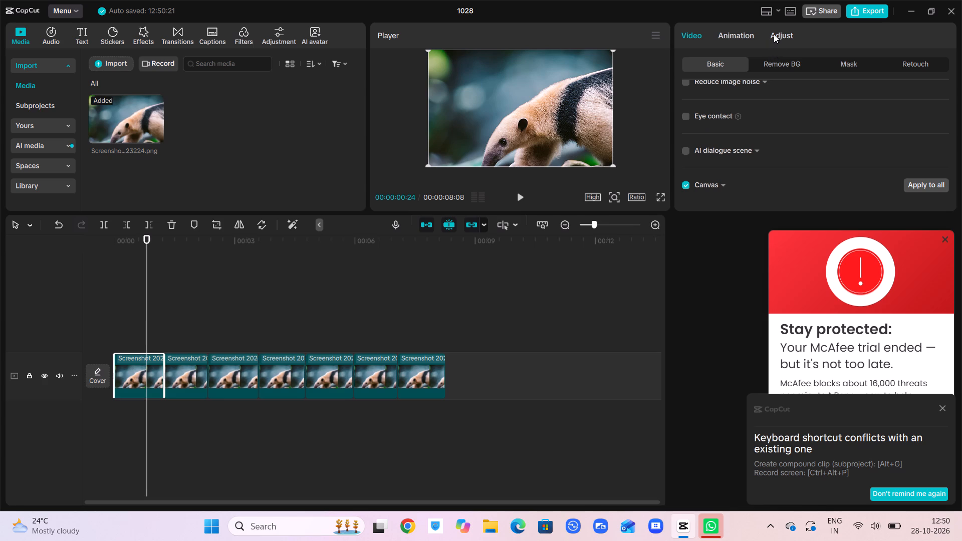
pyautogui.click(776, 33)
pyautogui.click(734, 29)
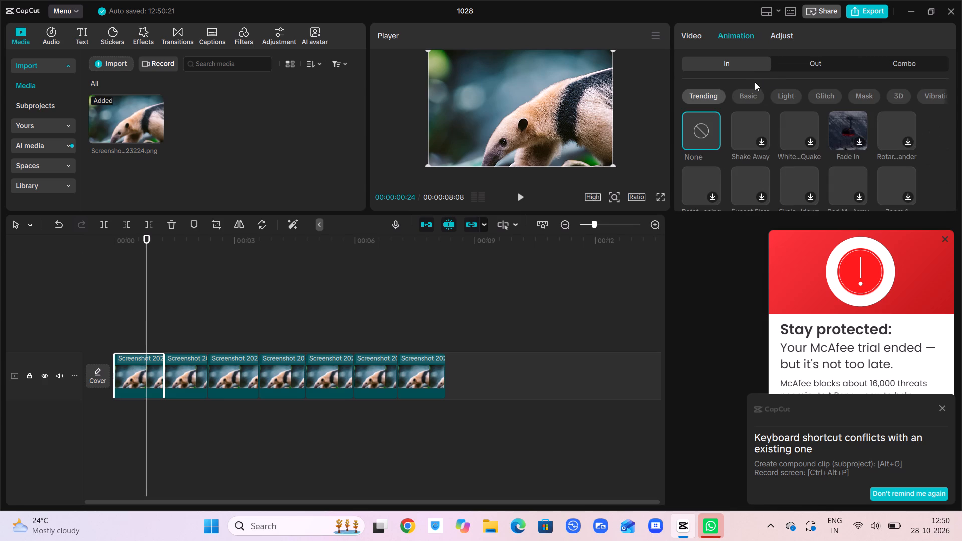
pyautogui.click(750, 91)
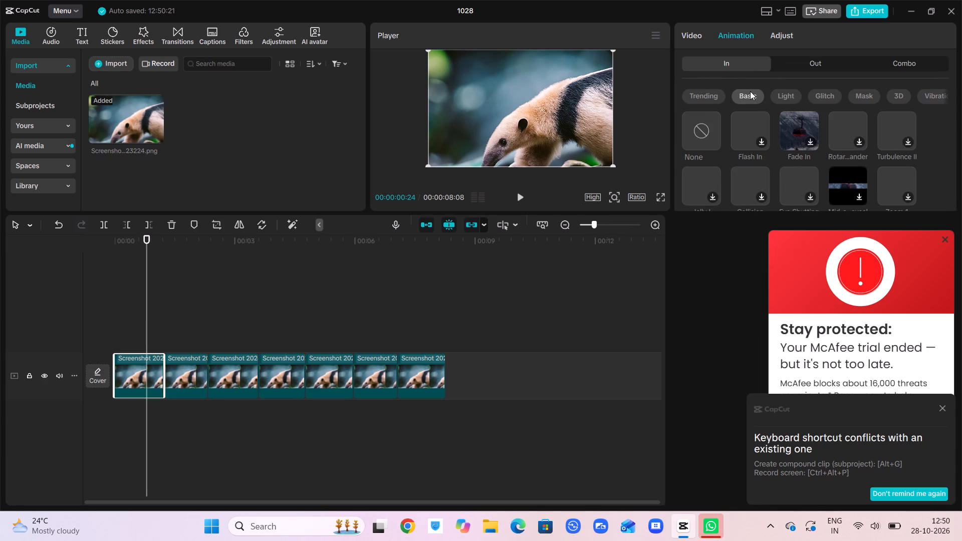
pyautogui.click(714, 98)
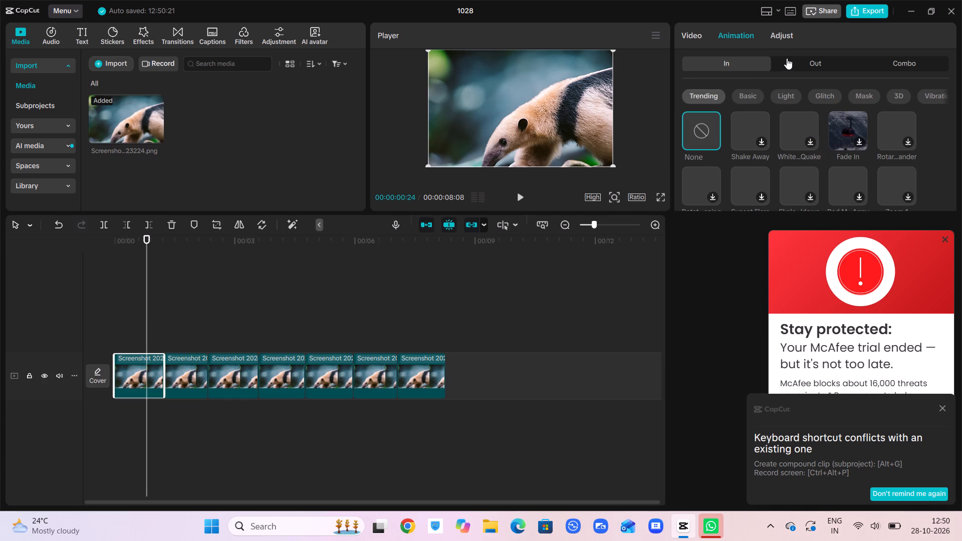
# Adjust the first clip's colour to temperature -37, tint 21 and saturation 40.
pyautogui.click(771, 35)
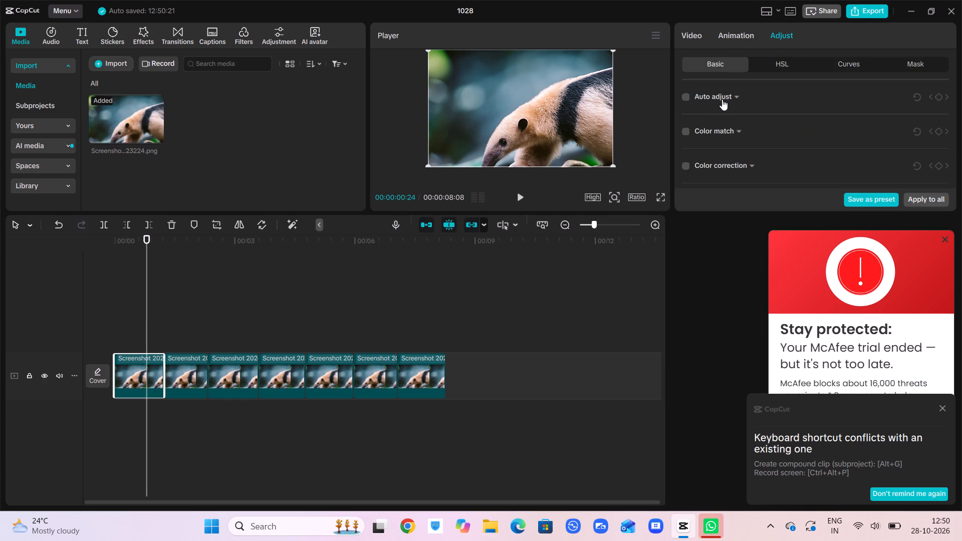
pyautogui.scroll(-2, 737, 93)
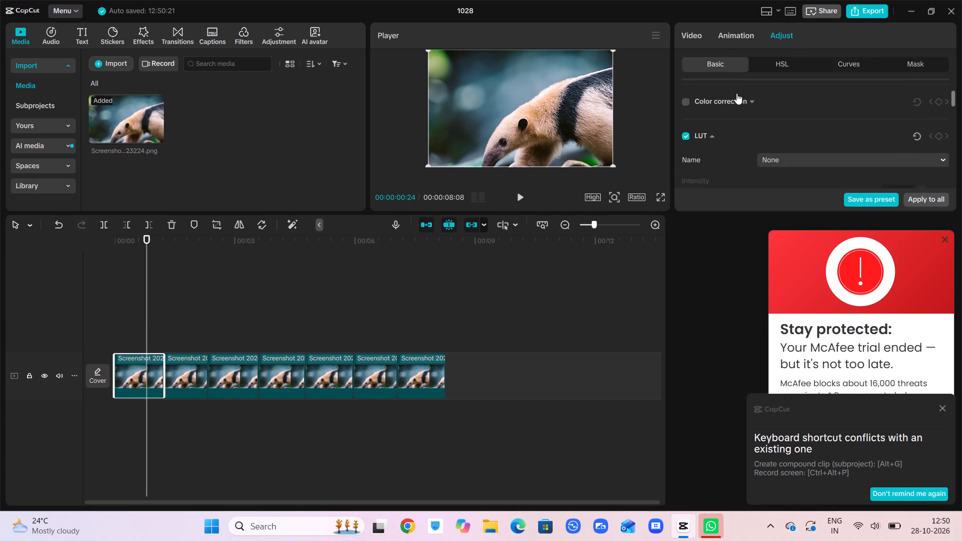
pyautogui.scroll(-6, 737, 93)
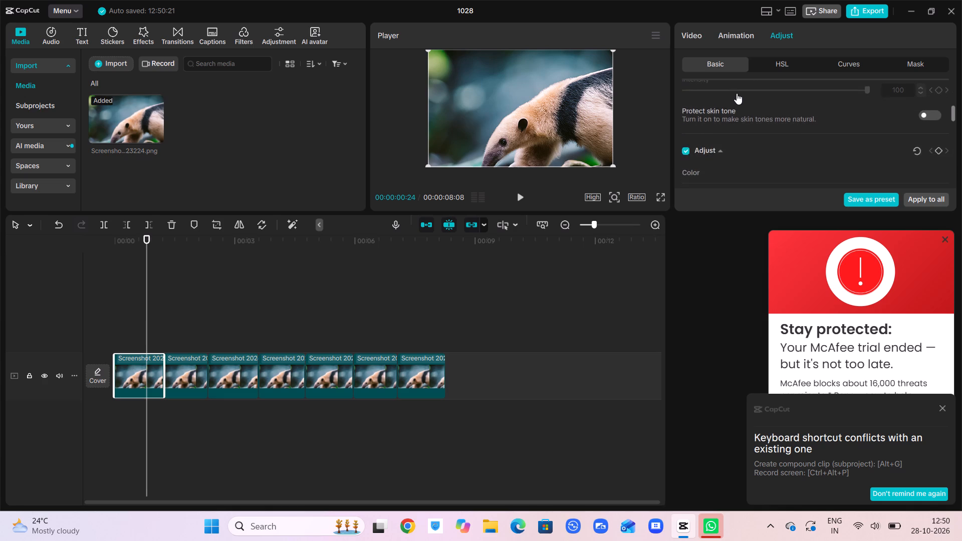
pyautogui.scroll(-4, 737, 93)
pyautogui.scroll(2, 737, 93)
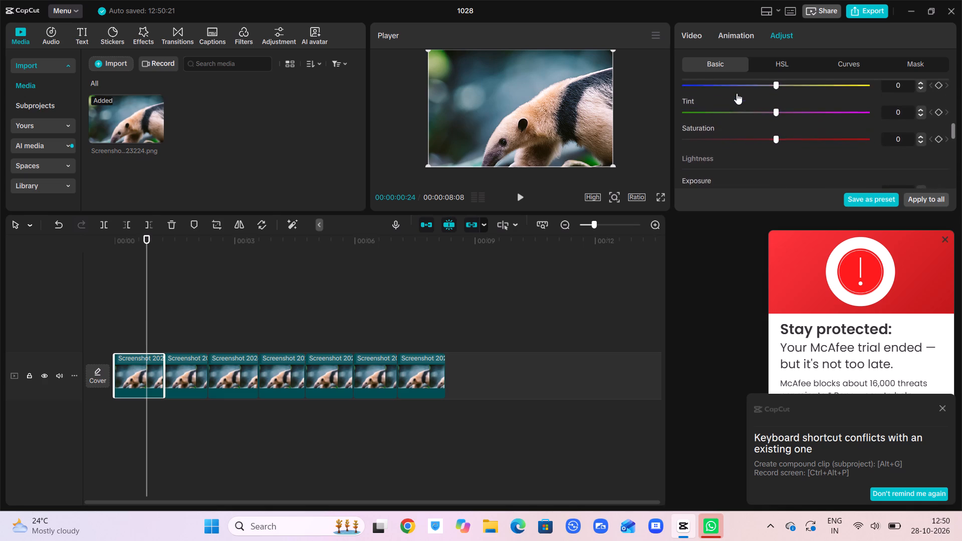
pyautogui.scroll(1, 737, 93)
pyautogui.click(734, 112)
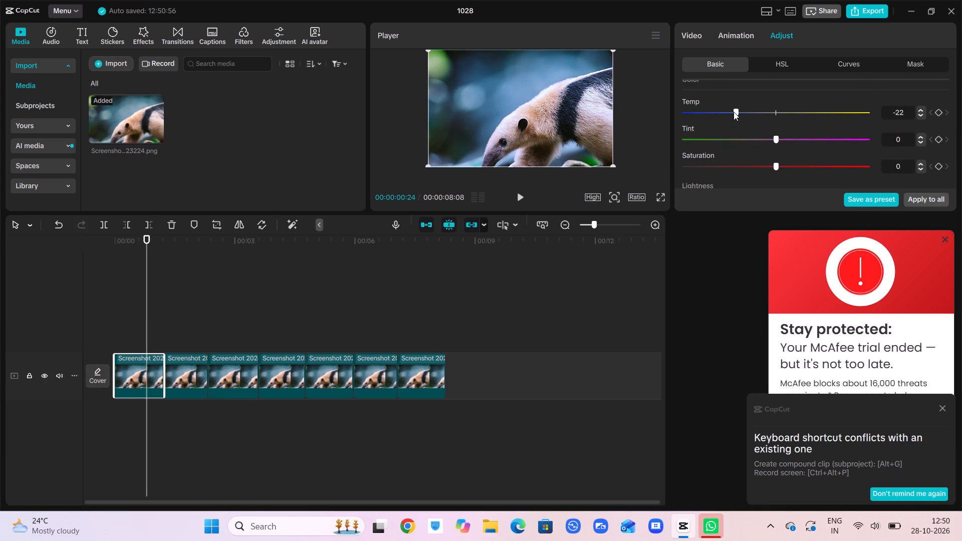
pyautogui.click(706, 111)
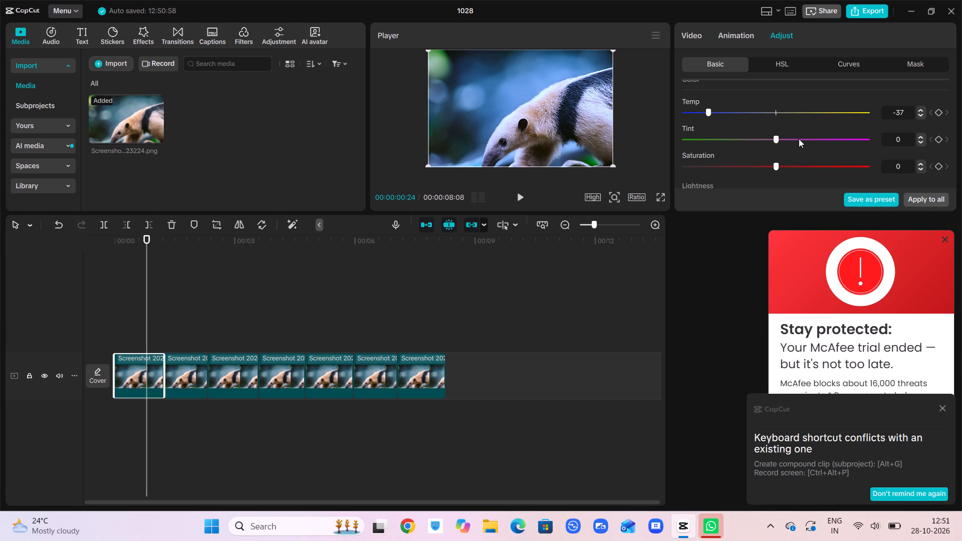
pyautogui.click(813, 144)
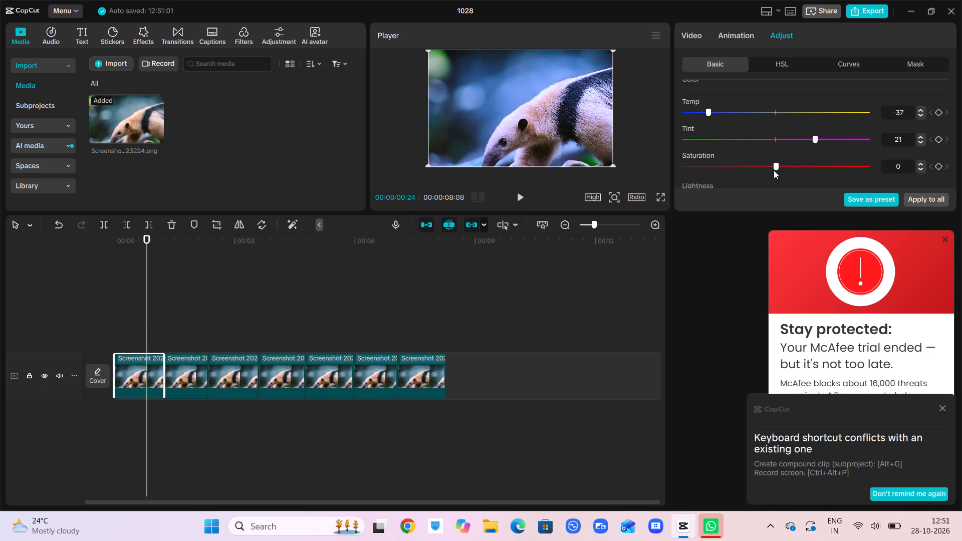
pyautogui.click(766, 170)
pyautogui.click(847, 162)
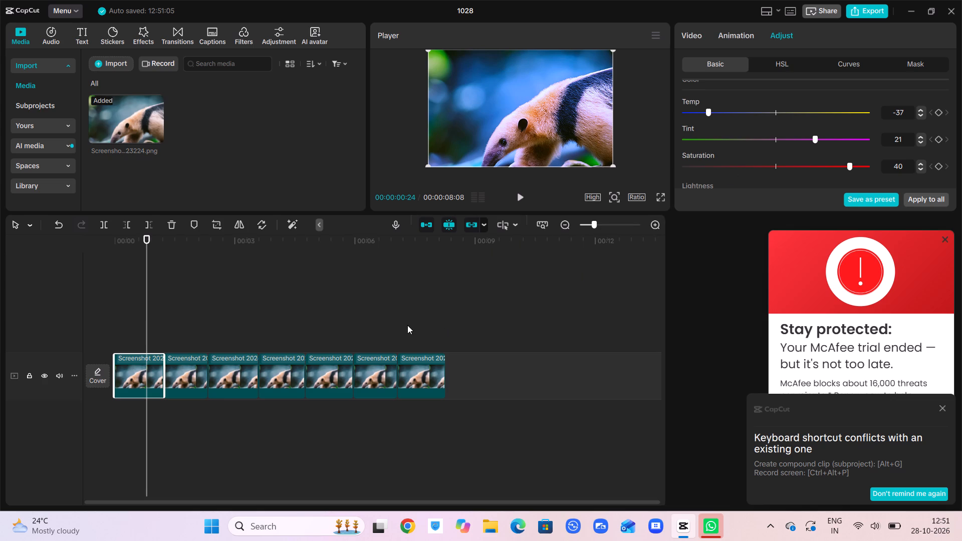
# Adjust the second clip's colour to temperature -50, tint 24 and saturation -44.
pyautogui.click(191, 375)
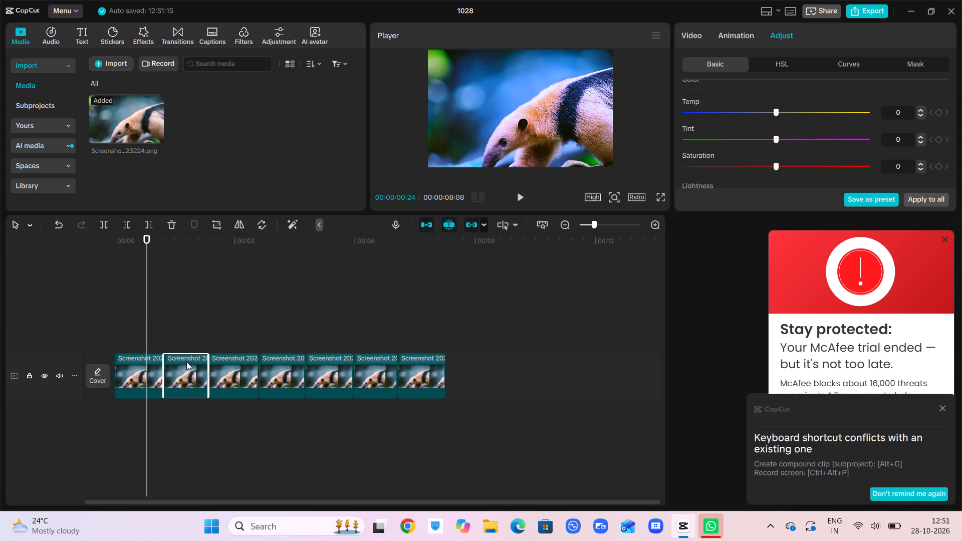
pyautogui.click(185, 243)
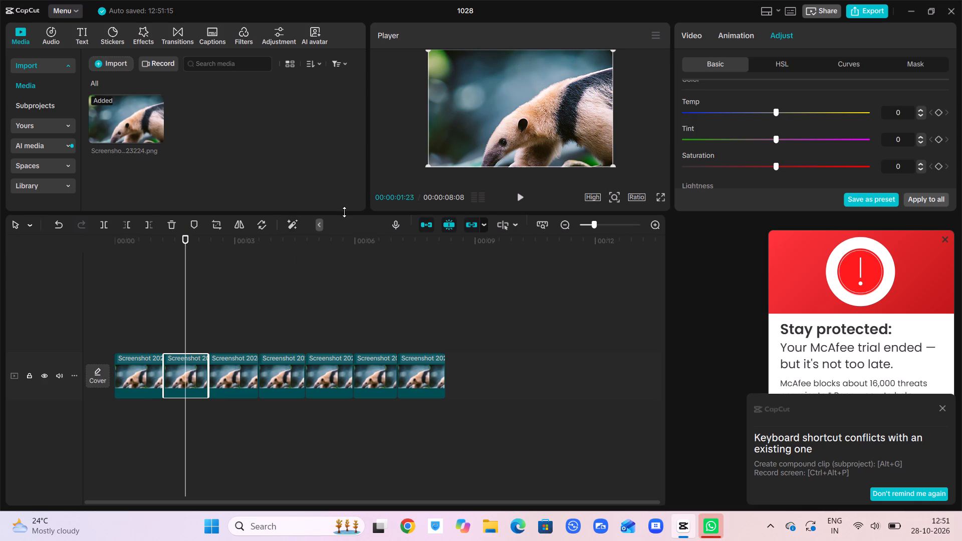
pyautogui.click(722, 112)
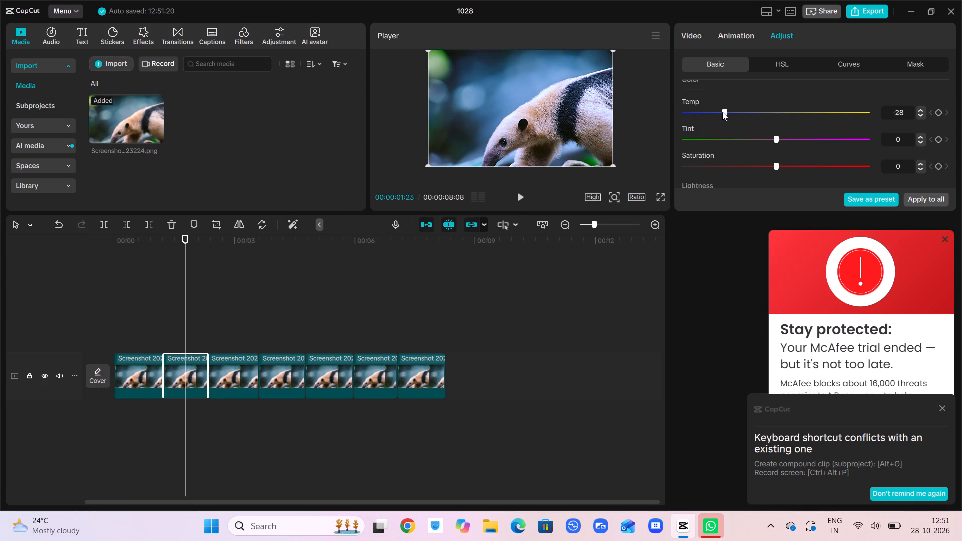
pyautogui.click(818, 136)
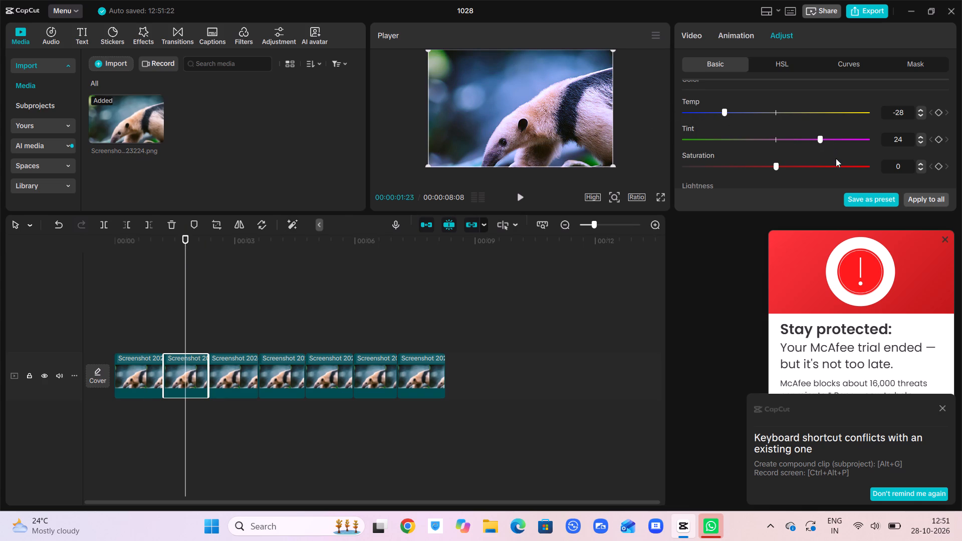
pyautogui.click(845, 162)
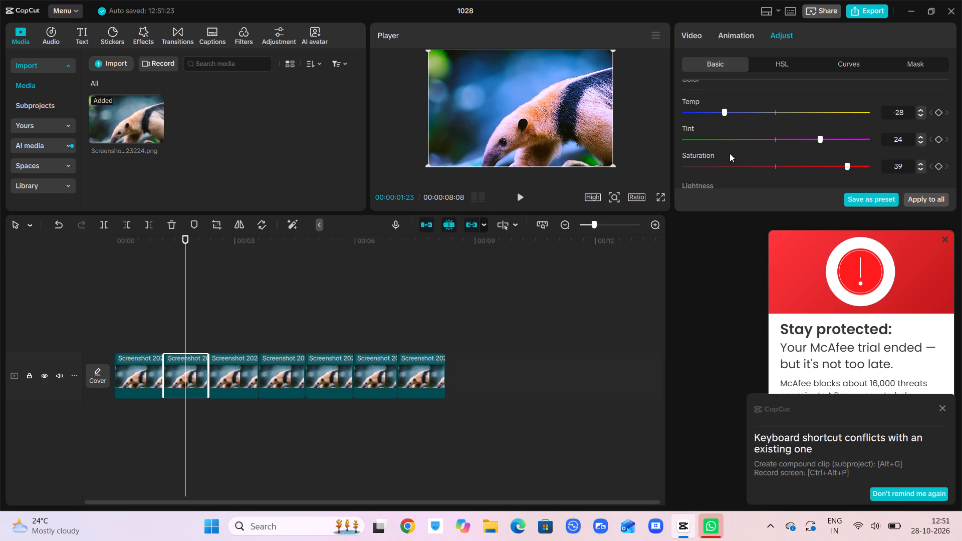
pyautogui.click(693, 167)
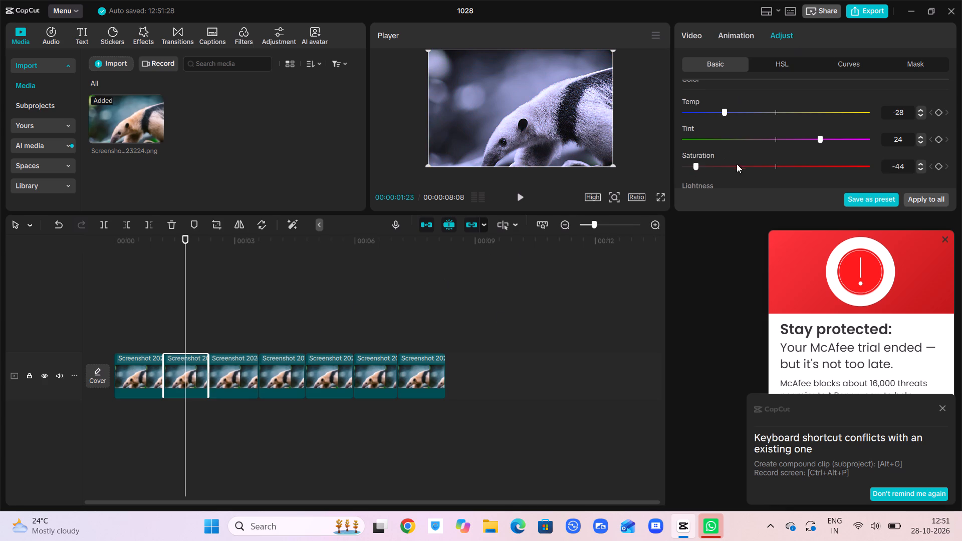
pyautogui.click(772, 115)
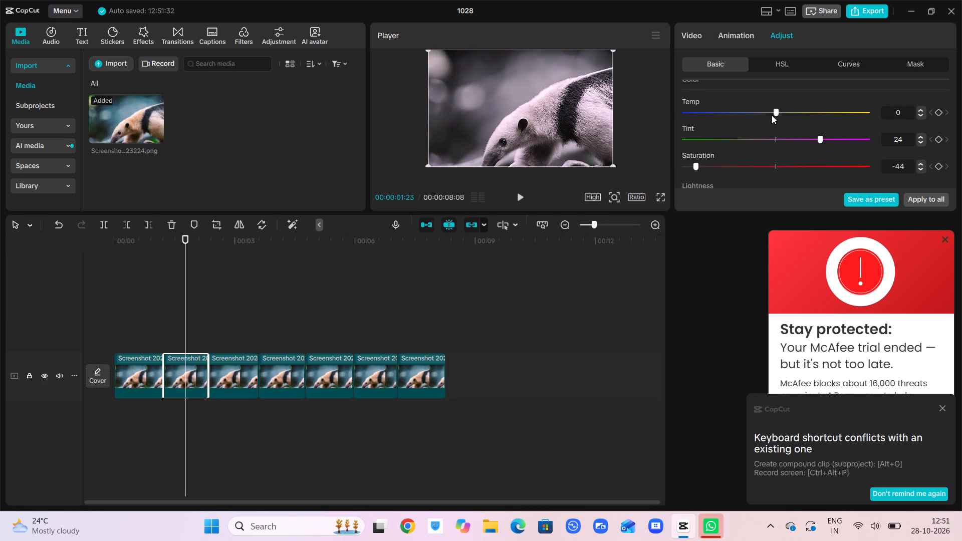
pyautogui.moveTo(772, 115); pyautogui.dragTo(307, 405)
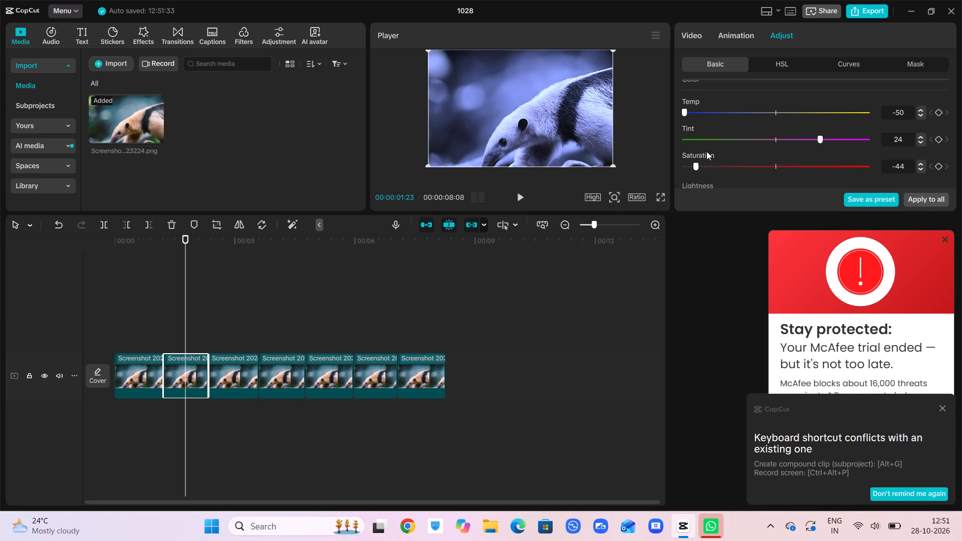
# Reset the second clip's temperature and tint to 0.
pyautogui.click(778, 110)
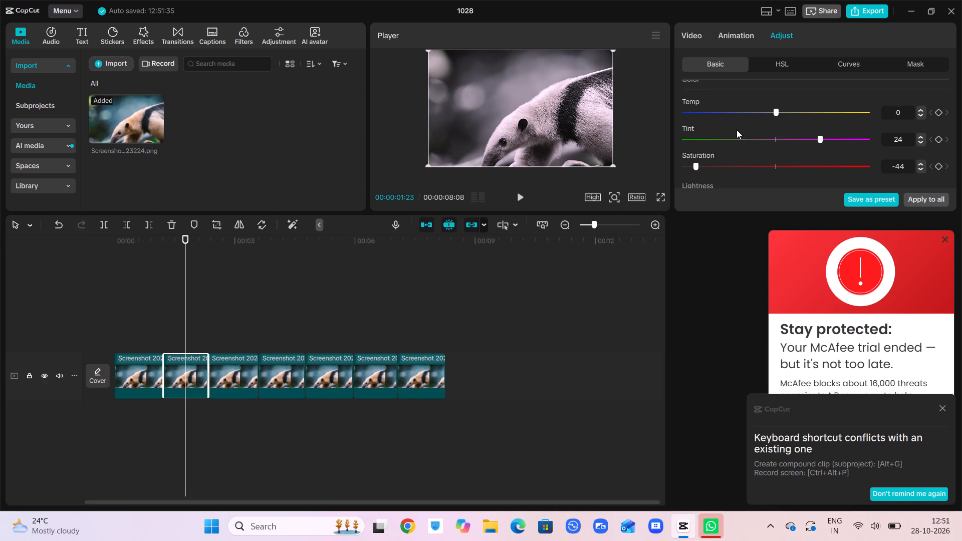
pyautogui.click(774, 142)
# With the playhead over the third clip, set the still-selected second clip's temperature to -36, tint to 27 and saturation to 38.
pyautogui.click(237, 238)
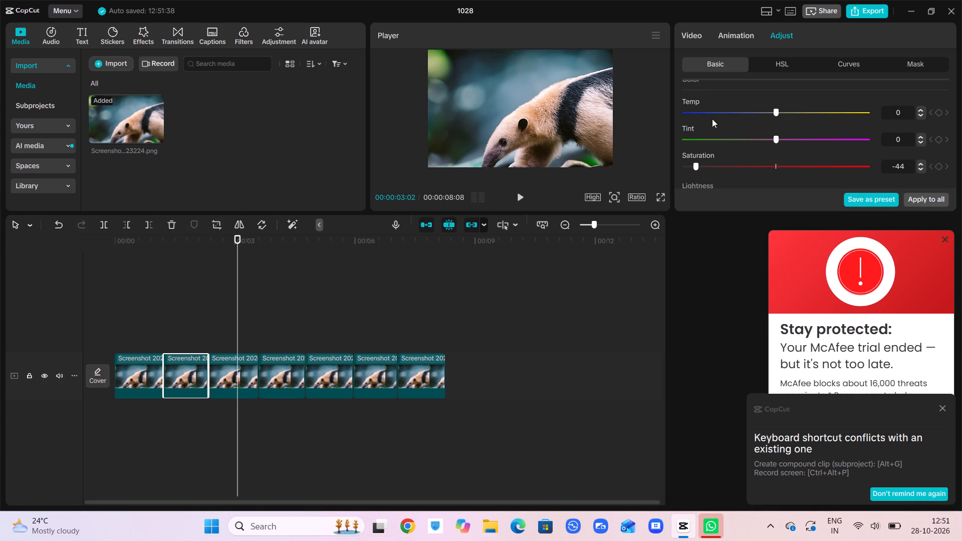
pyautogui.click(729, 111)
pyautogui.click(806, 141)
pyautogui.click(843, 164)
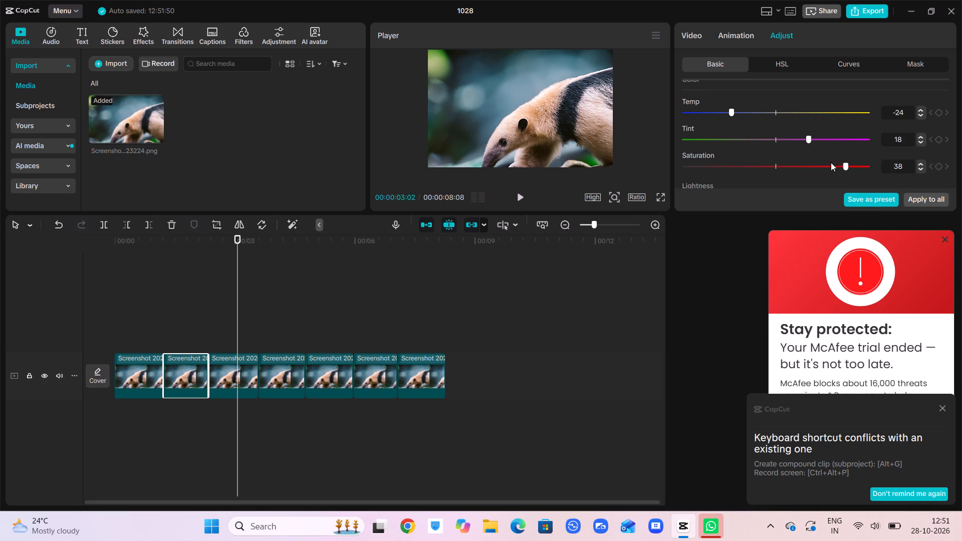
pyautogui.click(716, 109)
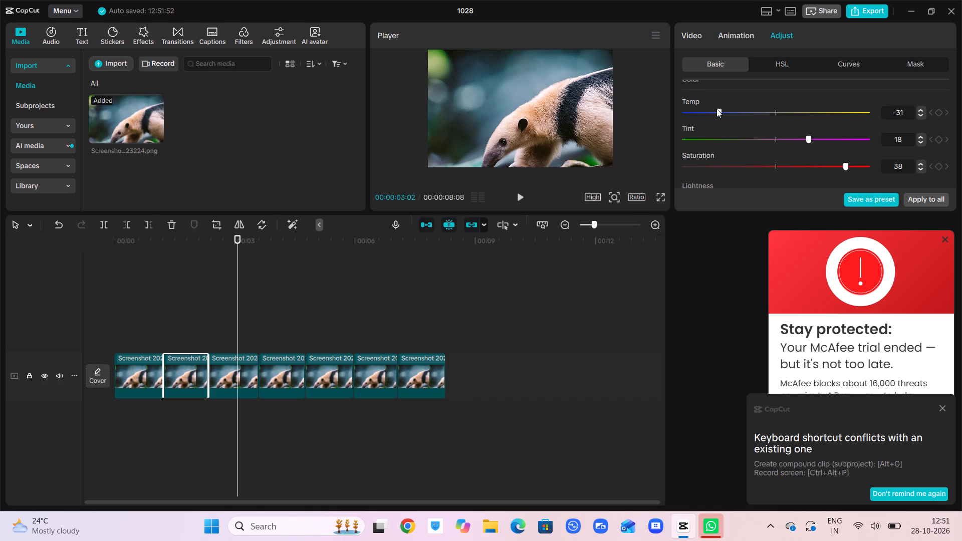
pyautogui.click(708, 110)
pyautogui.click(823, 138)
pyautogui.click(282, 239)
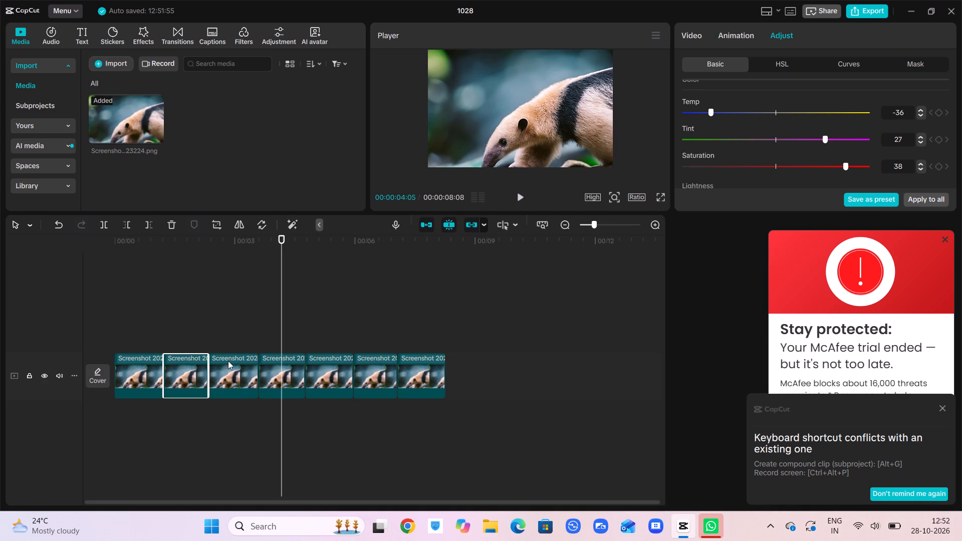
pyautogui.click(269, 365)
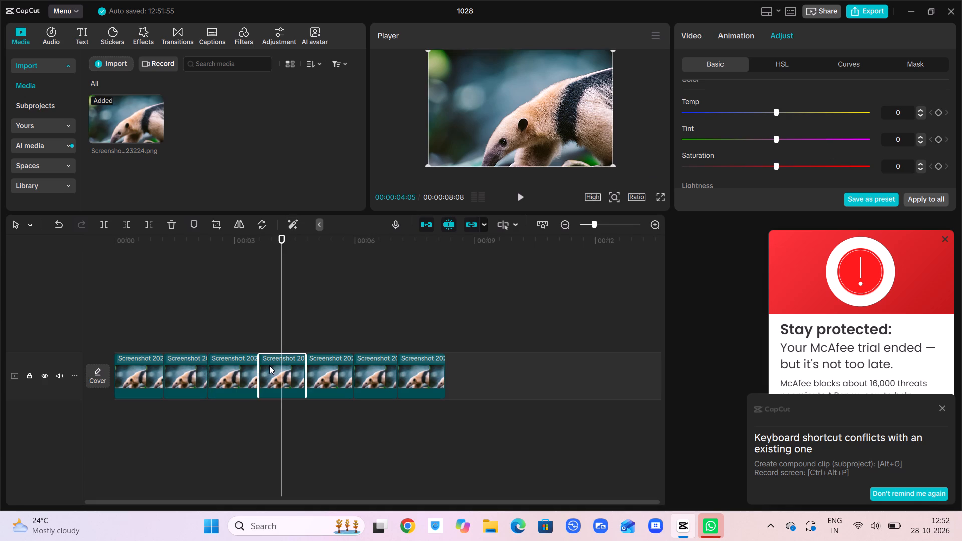
# Turn the second clip black and white with saturation -46 and both tint and temperature at 0.
pyautogui.click(179, 375)
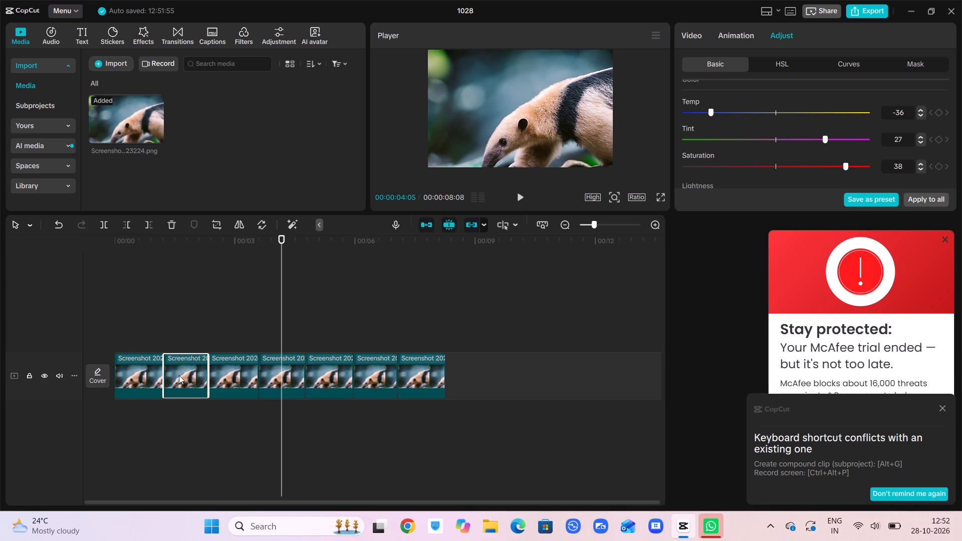
pyautogui.click(189, 243)
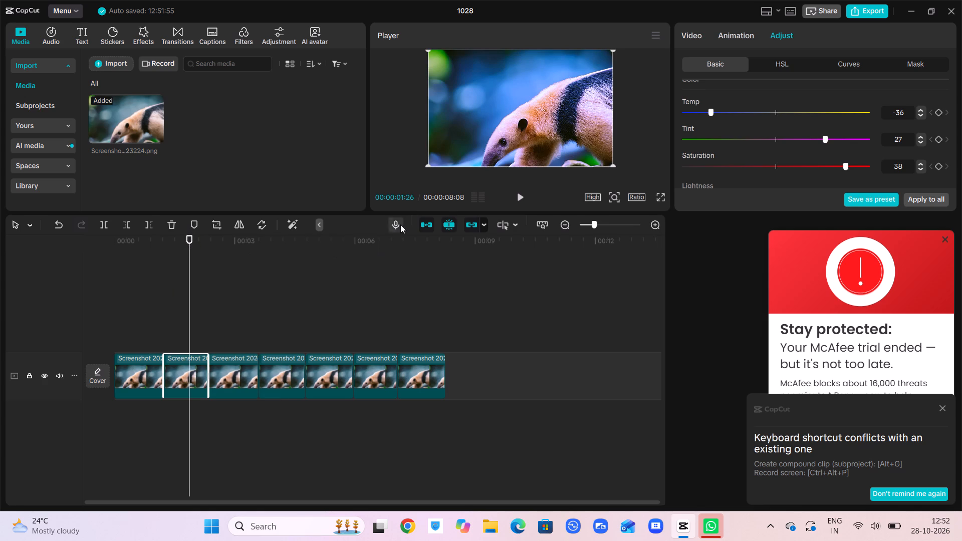
pyautogui.click(689, 164)
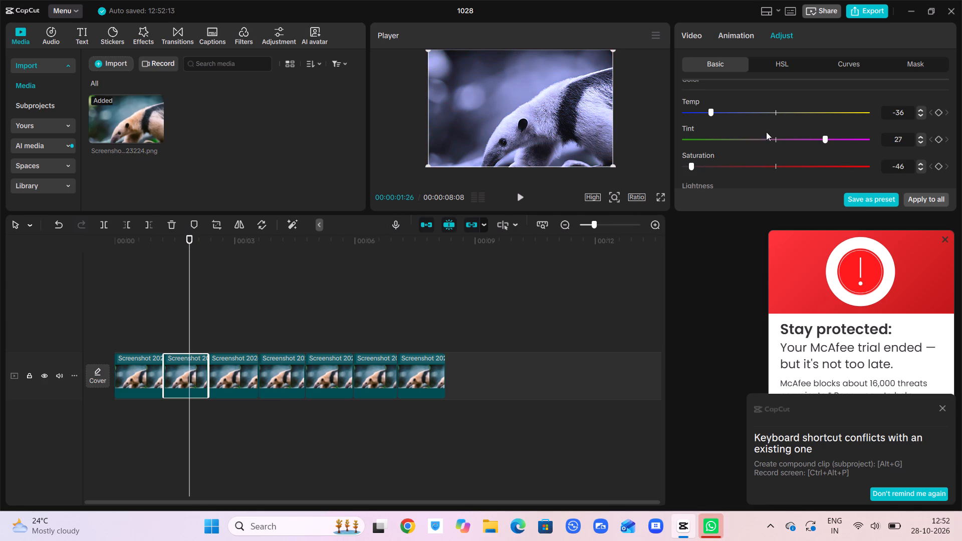
pyautogui.click(776, 144)
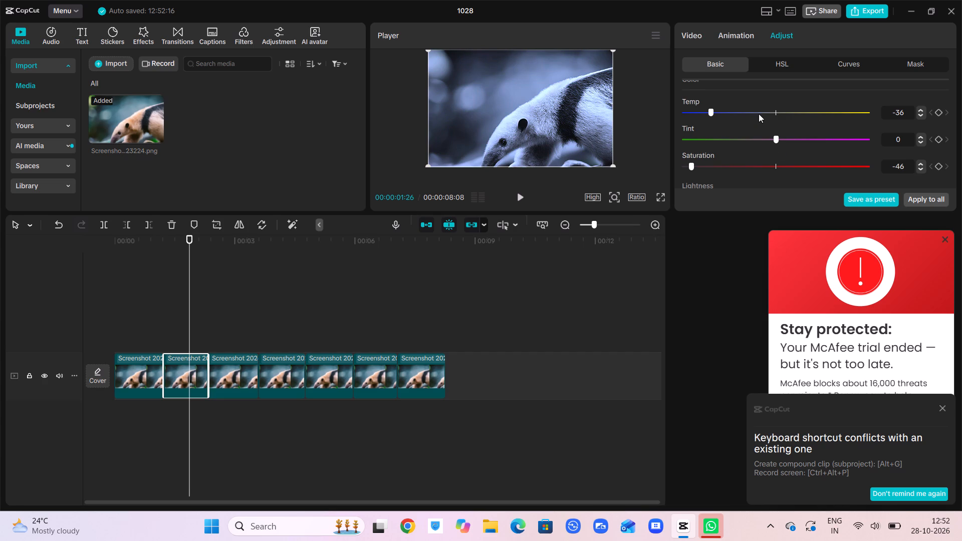
pyautogui.click(775, 110)
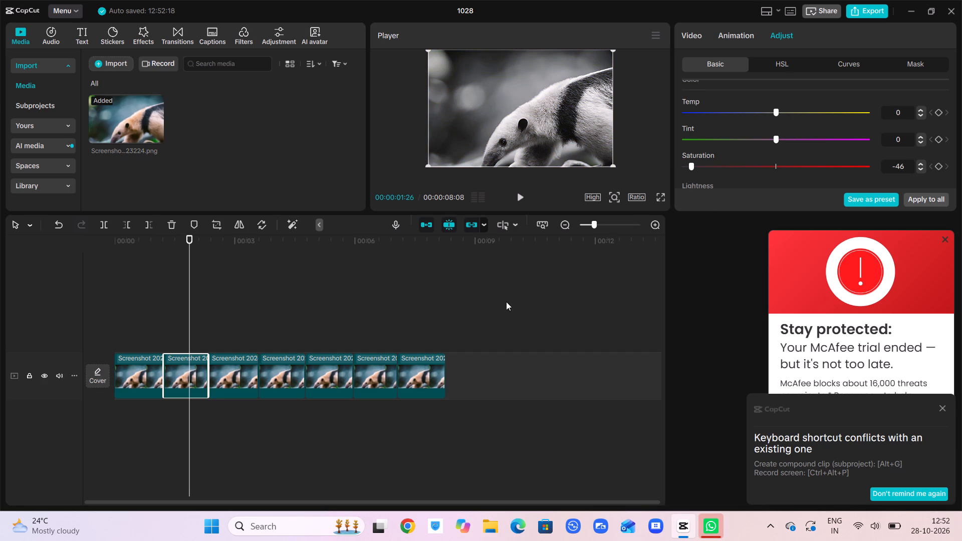
# Adjust the third clip's colour to temperature -23, tint 17 and saturation 32.
pyautogui.click(251, 370)
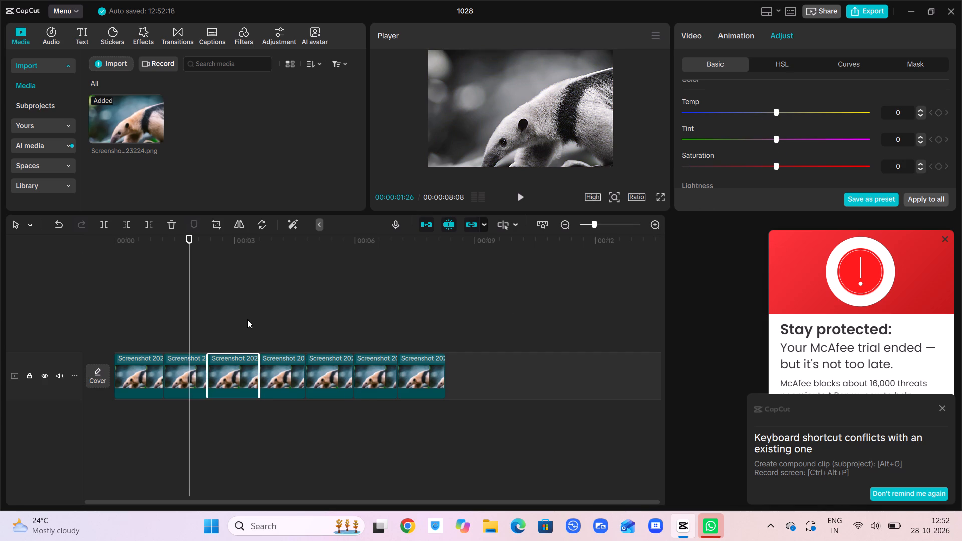
pyautogui.click(235, 238)
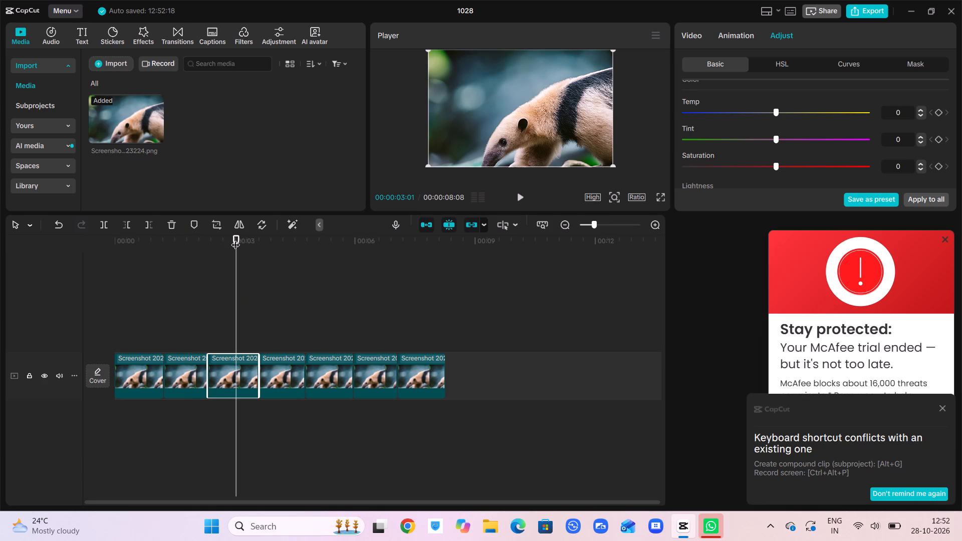
pyautogui.click(731, 109)
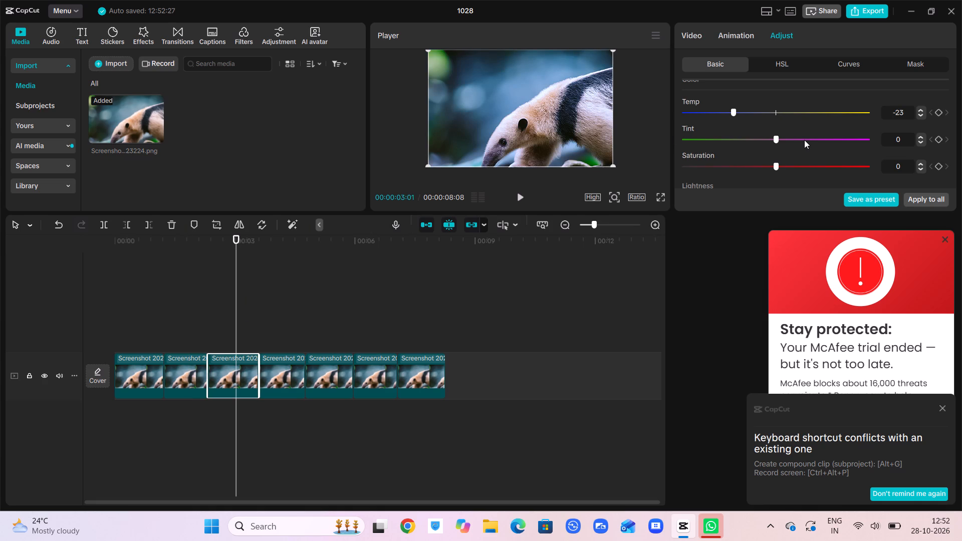
pyautogui.click(804, 140)
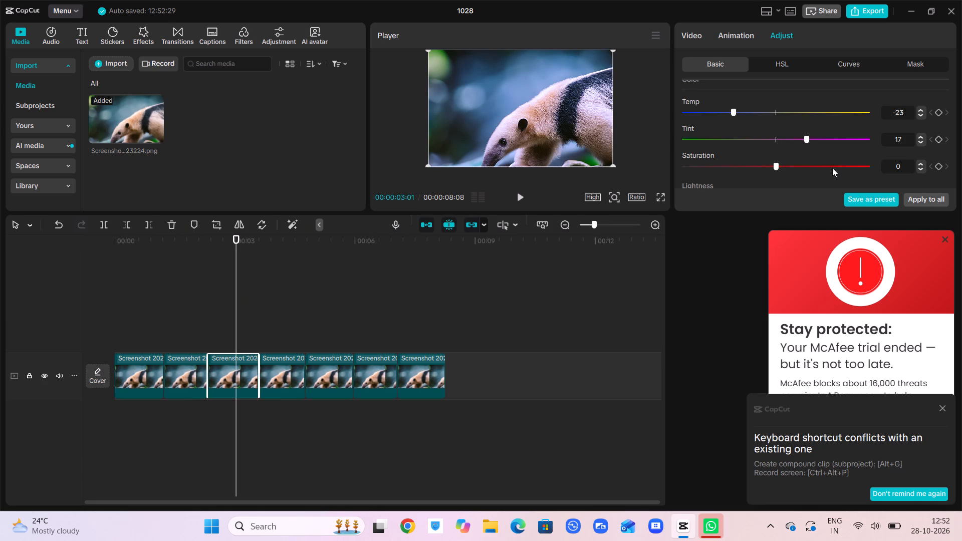
pyautogui.click(832, 168)
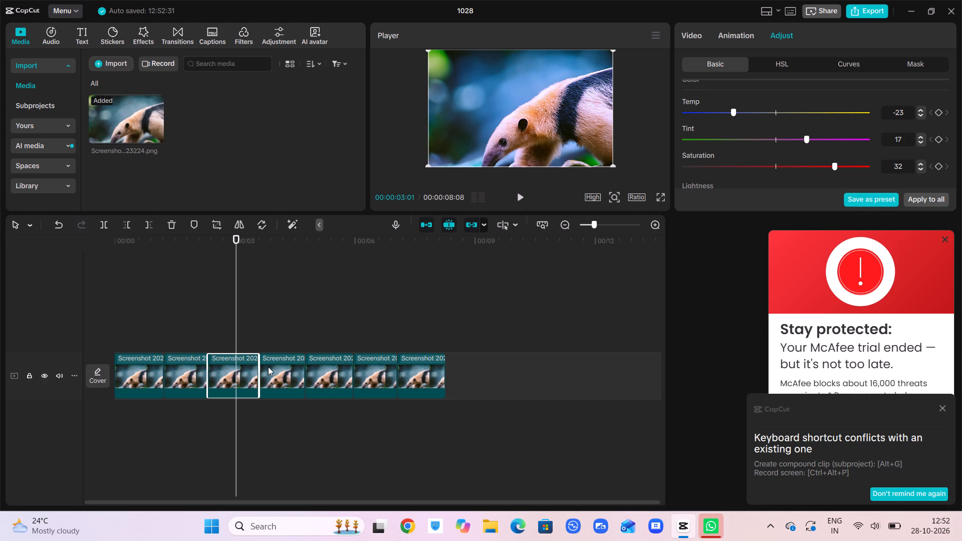
# Turn the fourth clip black and white by setting its saturation to -48.
pyautogui.click(279, 369)
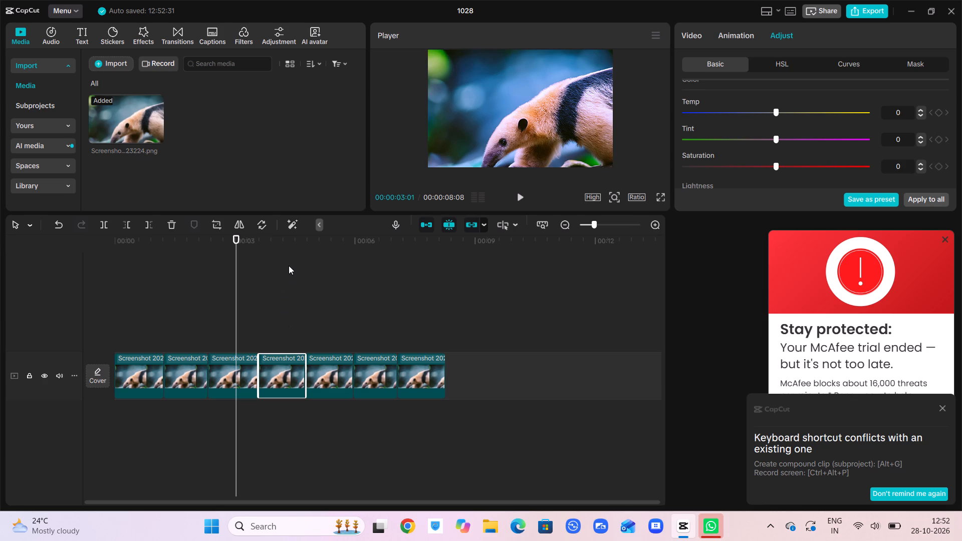
pyautogui.click(289, 237)
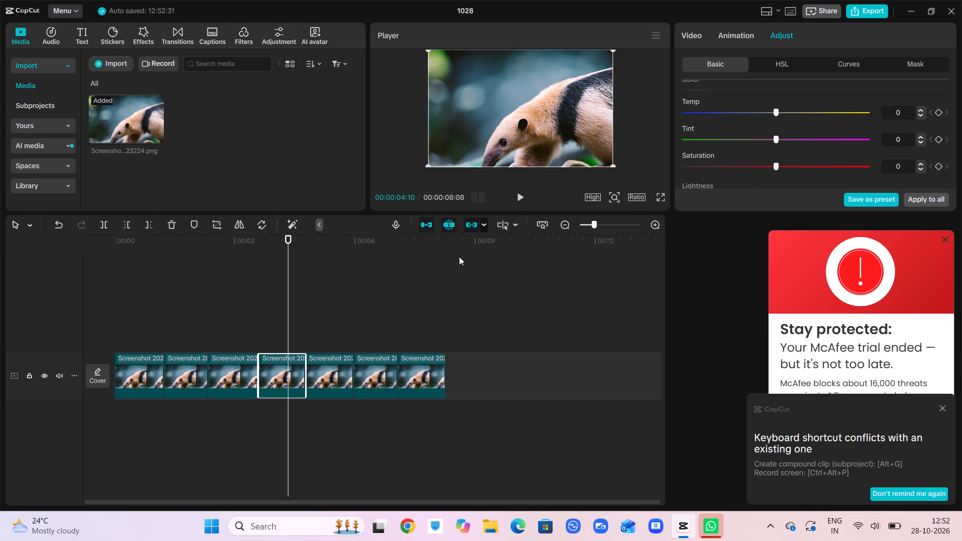
pyautogui.click(686, 165)
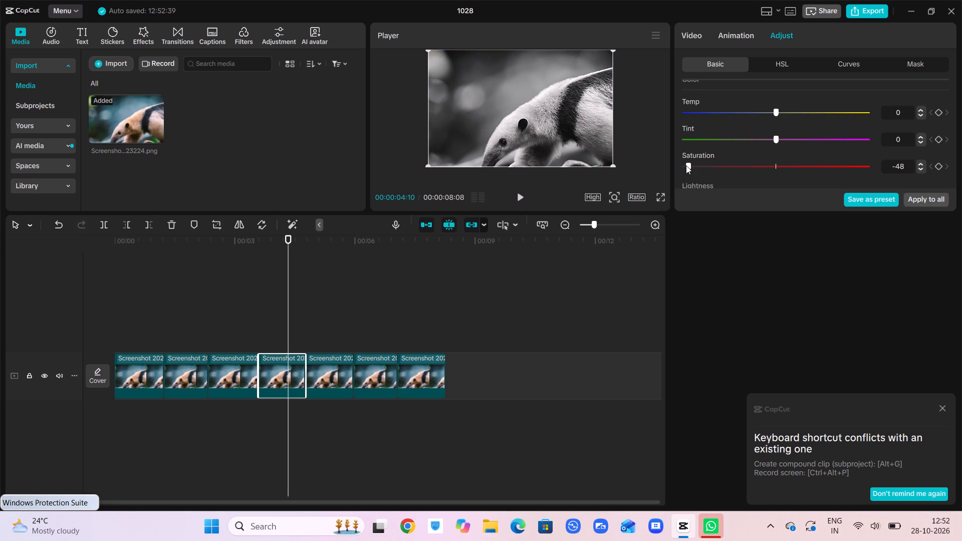
# Adjust the fifth clip's colour to temperature -24, tint 20 and saturation 42.
pyautogui.click(345, 378)
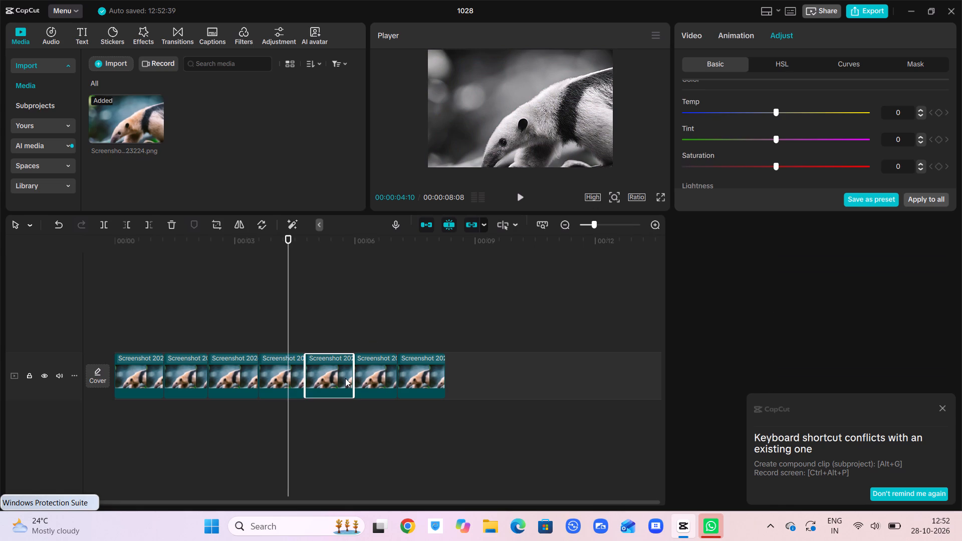
pyautogui.click(332, 239)
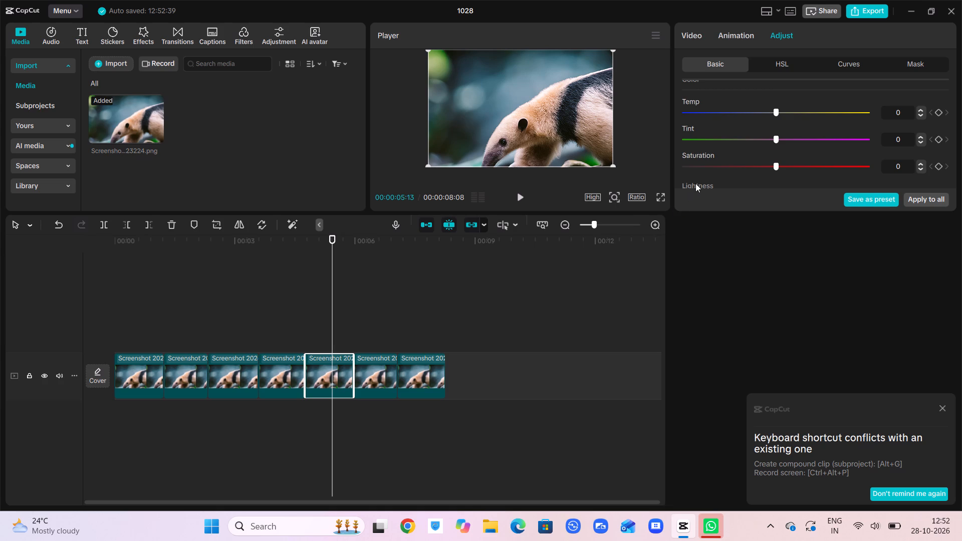
pyautogui.click(730, 112)
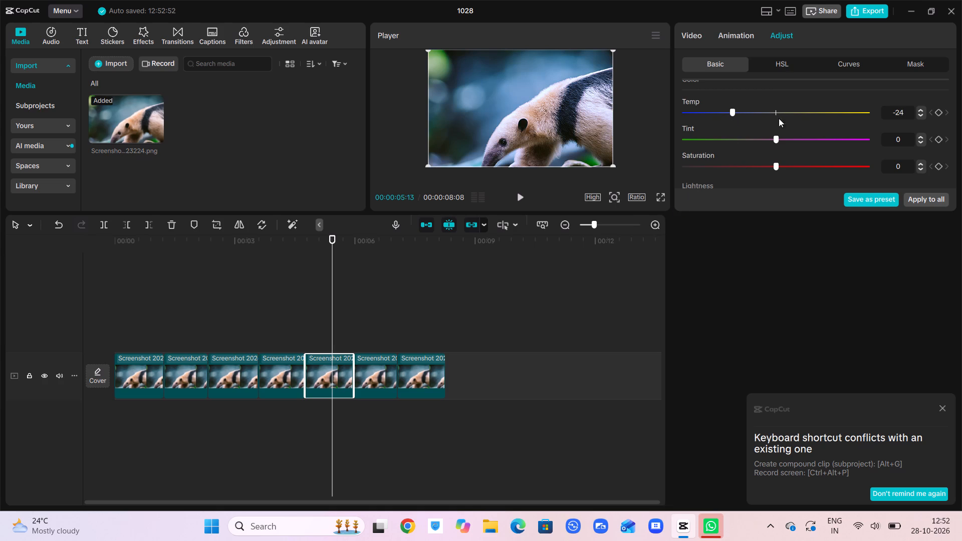
pyautogui.click(811, 136)
pyautogui.click(850, 161)
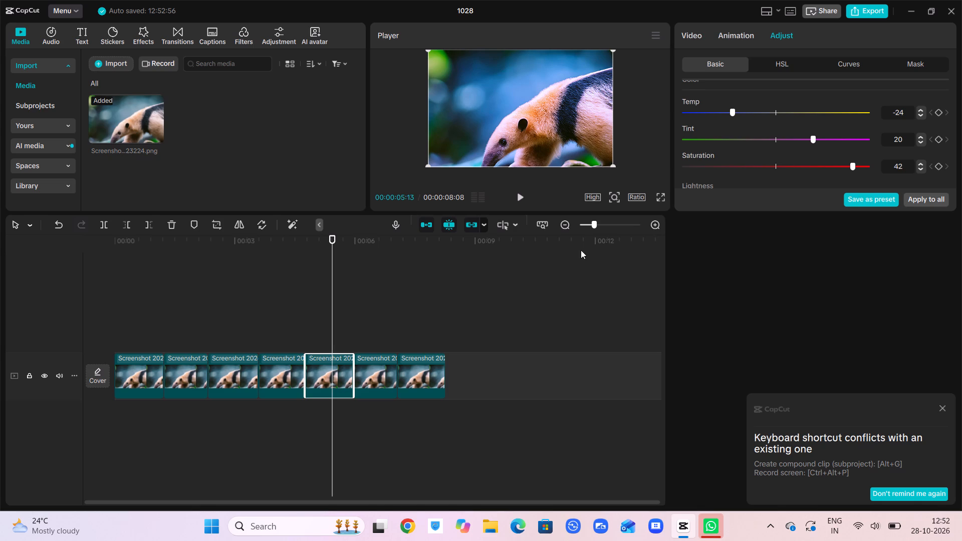
# Recheck the fourth clip's black-and-white look and set the sixth clip's saturation to -47.
pyautogui.click(271, 384)
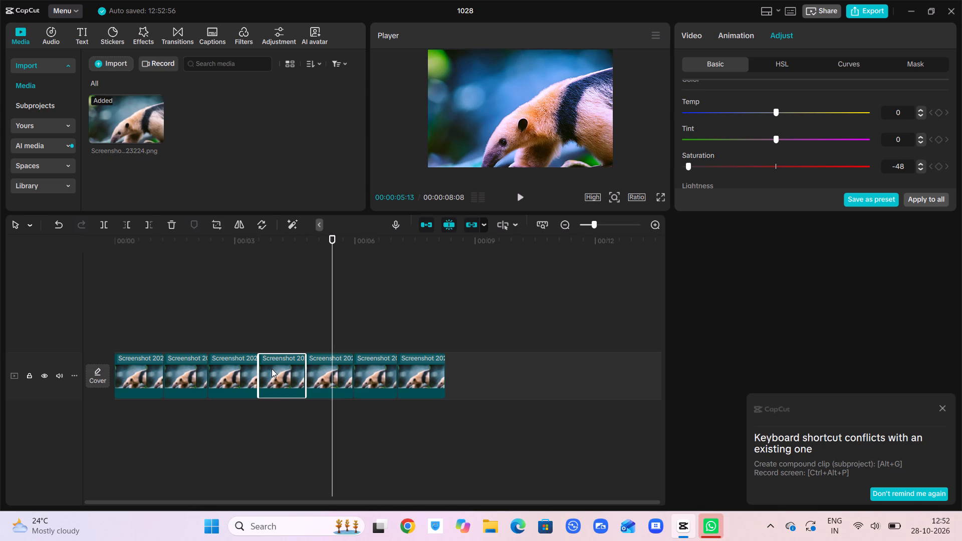
pyautogui.click(283, 241)
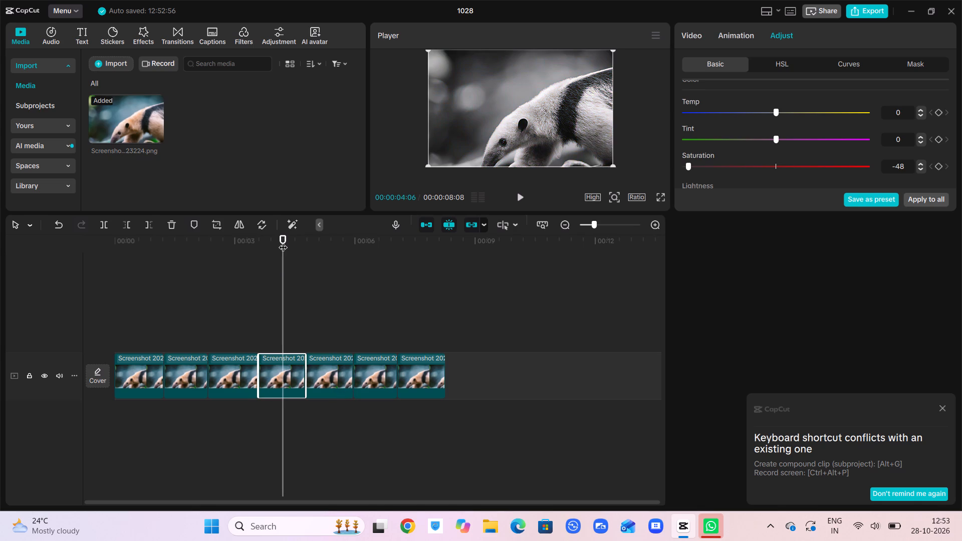
pyautogui.click(376, 364)
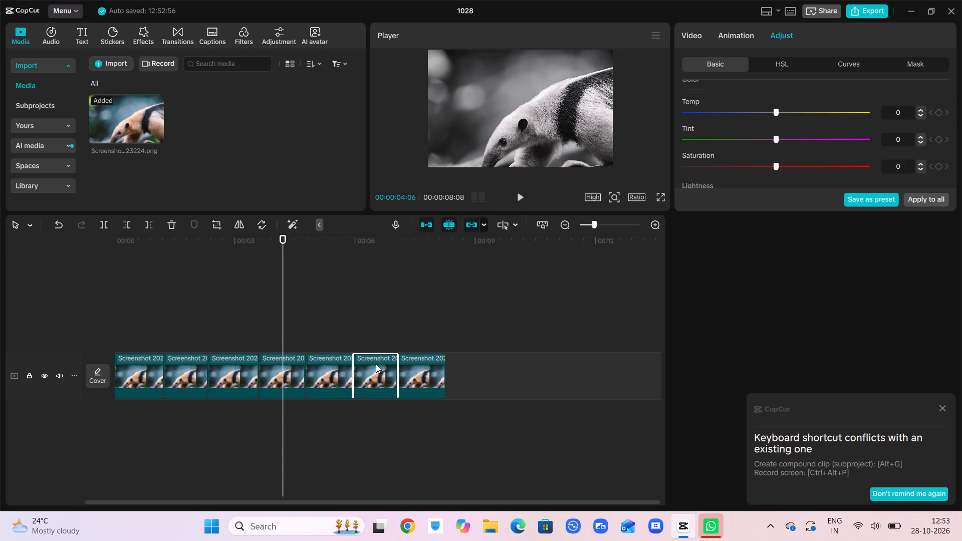
pyautogui.click(380, 242)
pyautogui.click(688, 164)
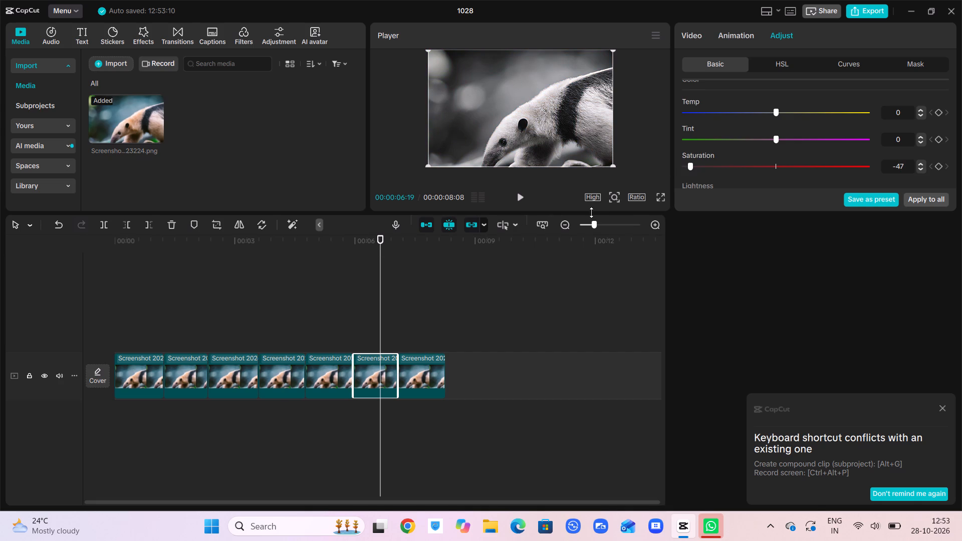
# Adjust the seventh clip's colour to temperature -26, tint 23 and saturation 38.
pyautogui.click(435, 374)
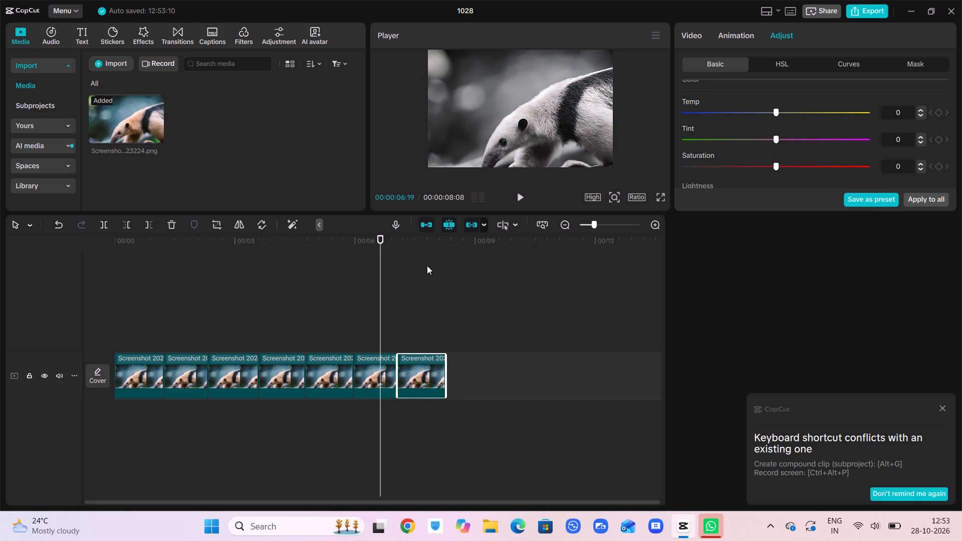
pyautogui.click(425, 239)
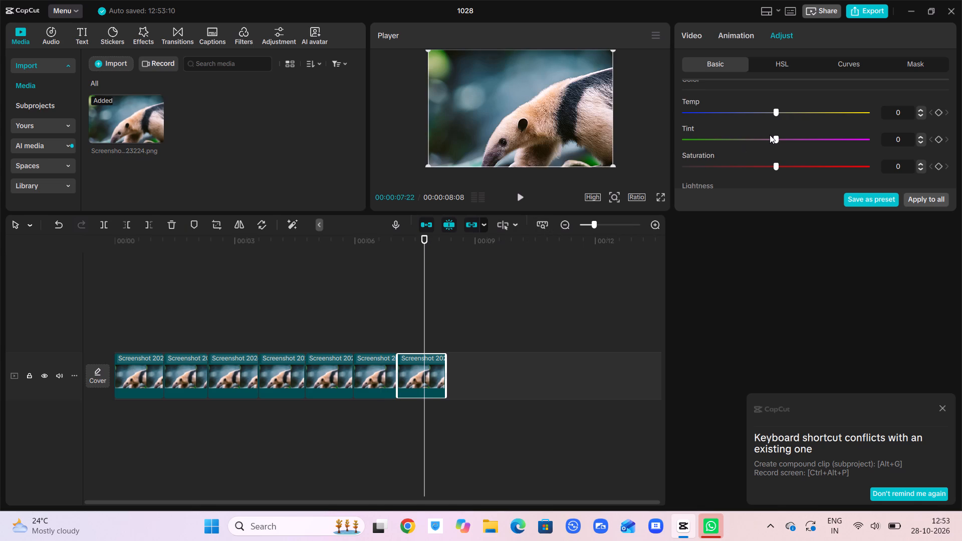
pyautogui.click(727, 114)
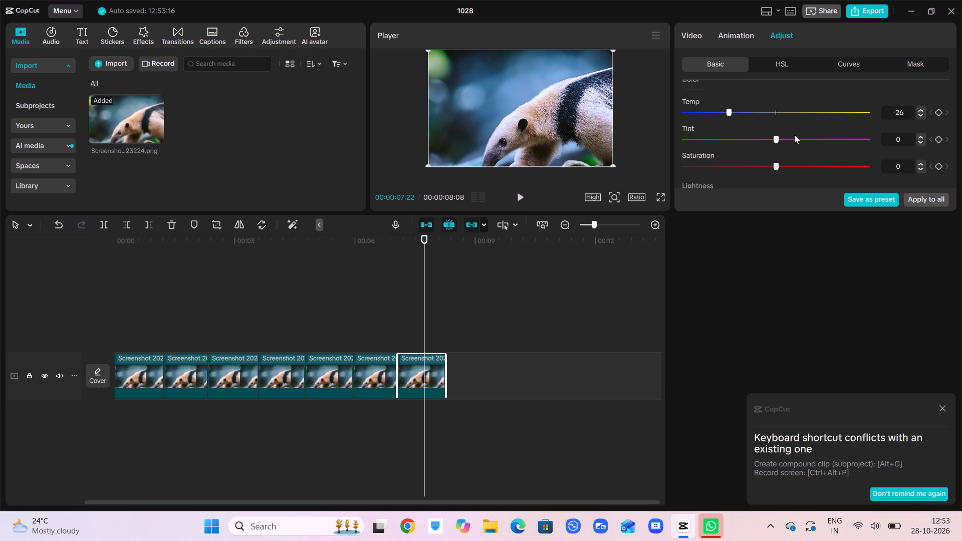
pyautogui.click(815, 140)
pyautogui.click(844, 166)
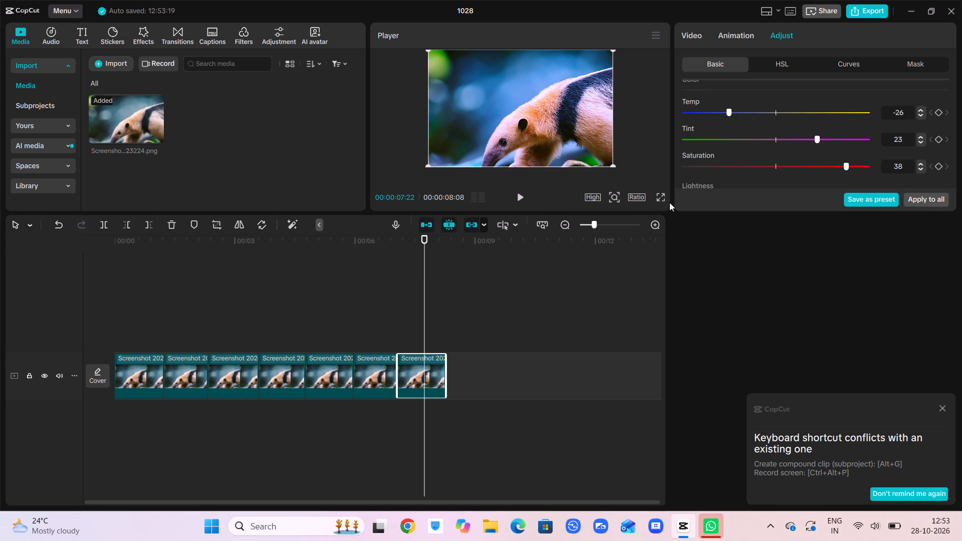
# Play the whole sequence from the beginning in full screen to review the alternating colour looks.
pyautogui.click(655, 195)
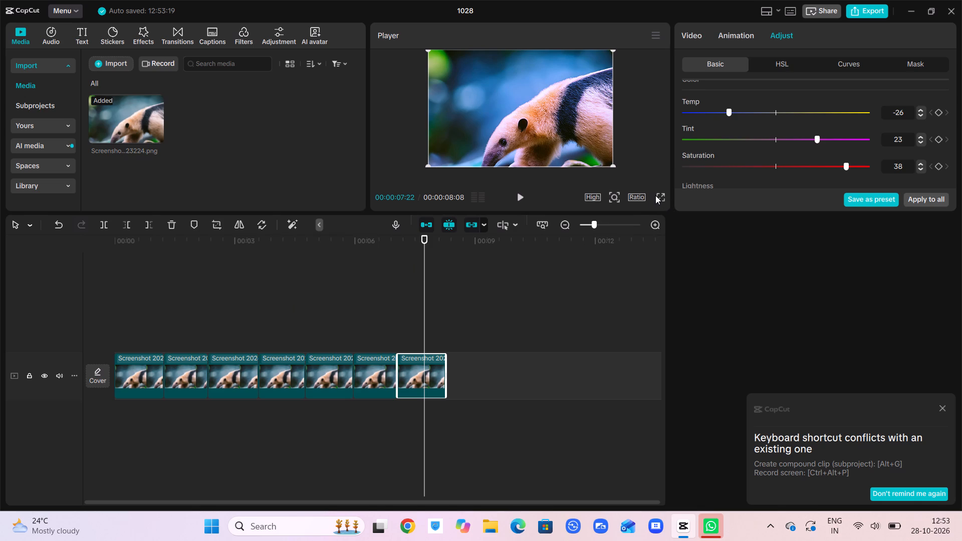
pyautogui.click(655, 195)
pyautogui.click(663, 195)
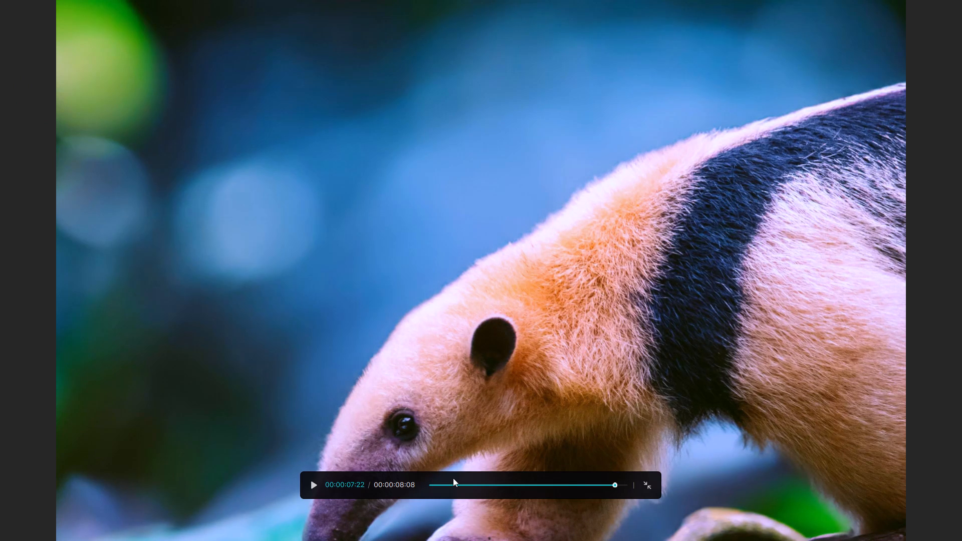
pyautogui.click(430, 487)
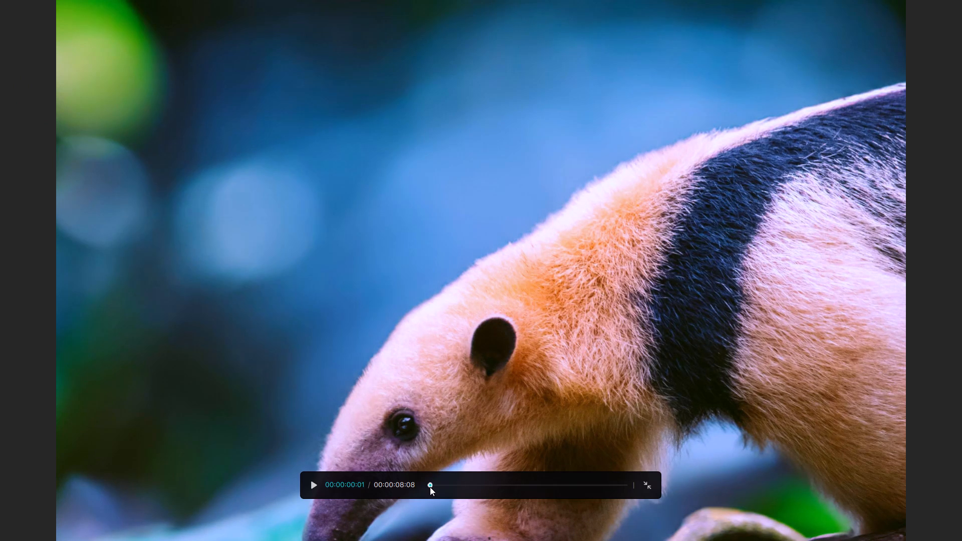
pyautogui.click(312, 485)
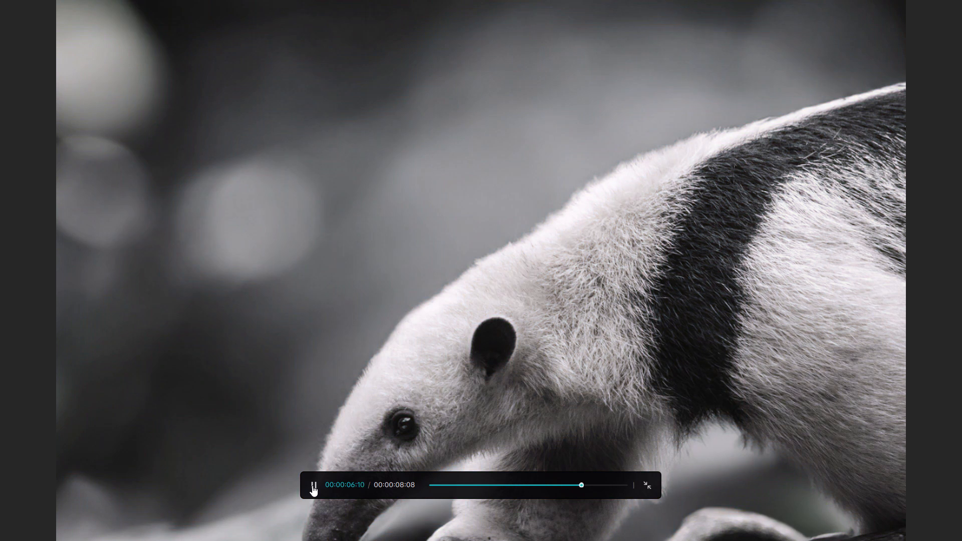
pyautogui.moveTo(312, 485); pyautogui.dragTo(499, 494)
pyautogui.moveTo(659, 486); pyautogui.dragTo(648, 484)
pyautogui.click(648, 484)
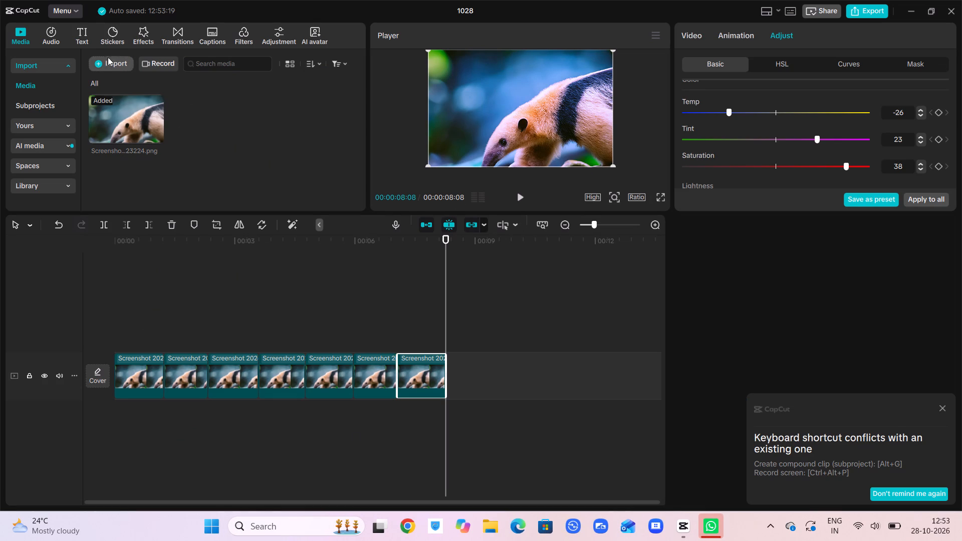
# Add a default text at the start of the timeline and trim it to end with the second clip.
pyautogui.click(84, 36)
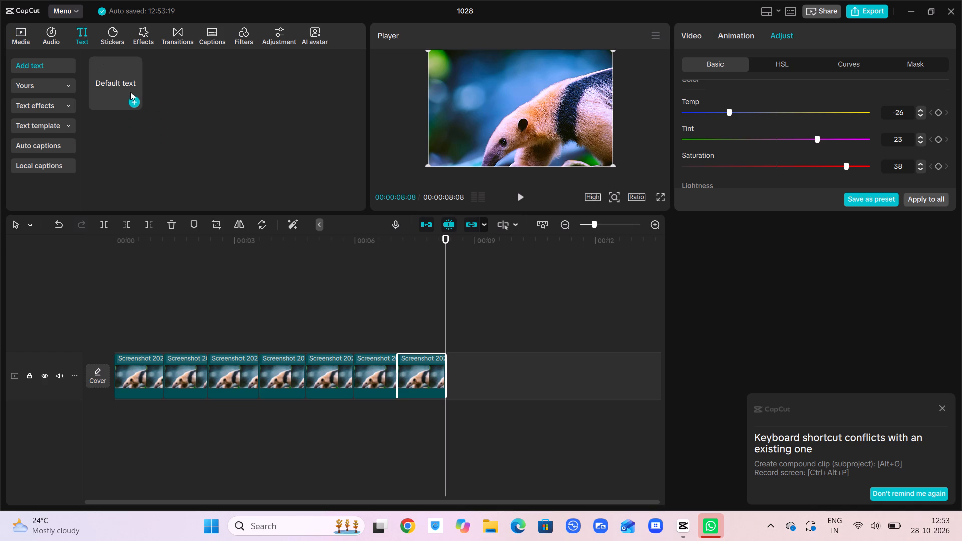
pyautogui.click(113, 240)
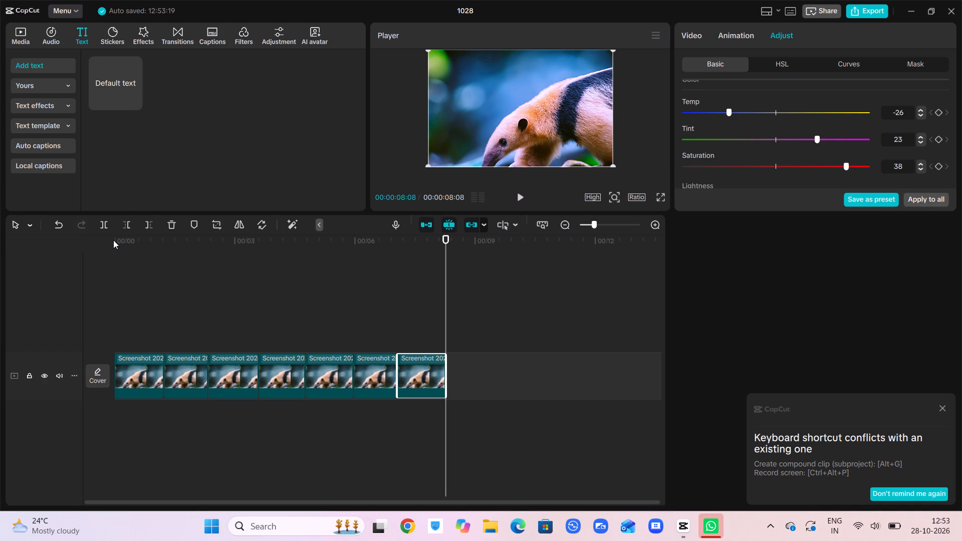
pyautogui.click(116, 240)
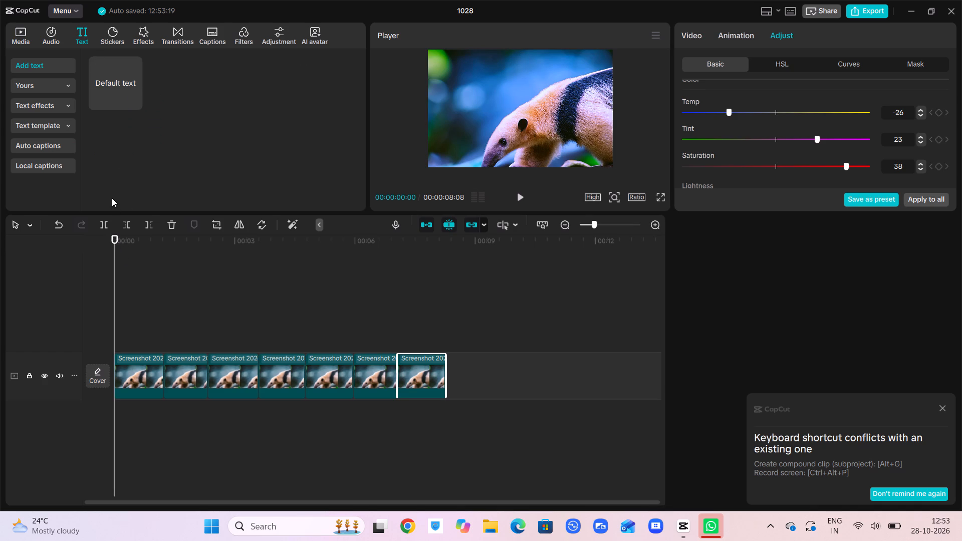
pyautogui.click(133, 100)
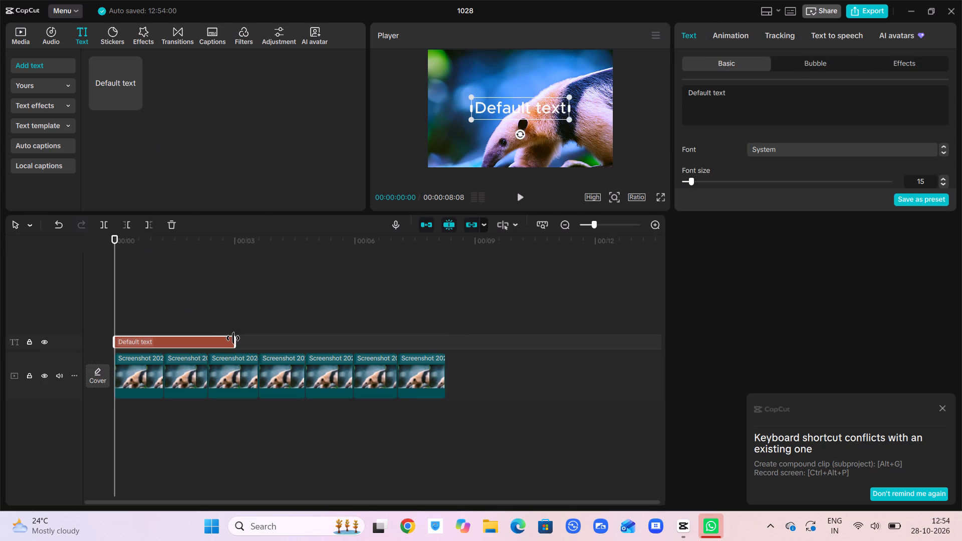
pyautogui.moveTo(233, 338); pyautogui.dragTo(207, 338)
# Replace the default text's wording with "ishq de faniyar".
pyautogui.click(734, 95)
pyautogui.press('BackSpace')
pyautogui.press('BackSpace')
pyautogui.press('BackSpace')
pyautogui.press('BackSpace')
pyautogui.press('BackSpace')
pyautogui.press('BackSpace')
pyautogui.press('BackSpace')
pyautogui.press('BackSpace')
pyautogui.press('BackSpace')
pyautogui.press('BackSpace')
pyautogui.press('BackSpace')
pyautogui.press('BackSpace')
pyautogui.press('BackSpace')
pyautogui.press('BackSpace')
pyautogui.press('BackSpace')
pyautogui.press('BackSpace')
pyautogui.press('BackSpace')
pyautogui.press('BackSpace')
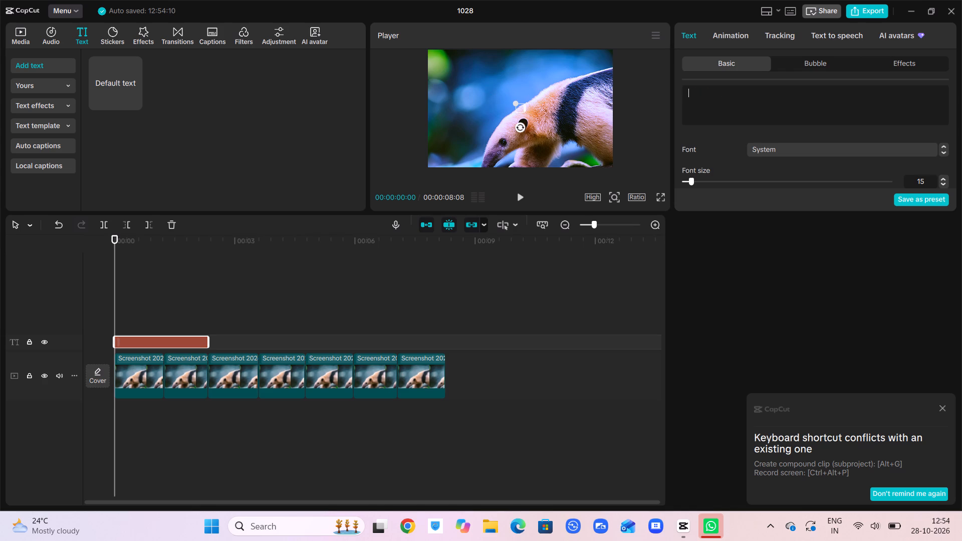
pyautogui.write('ish')
pyautogui.write('q')
pyautogui.press('space')
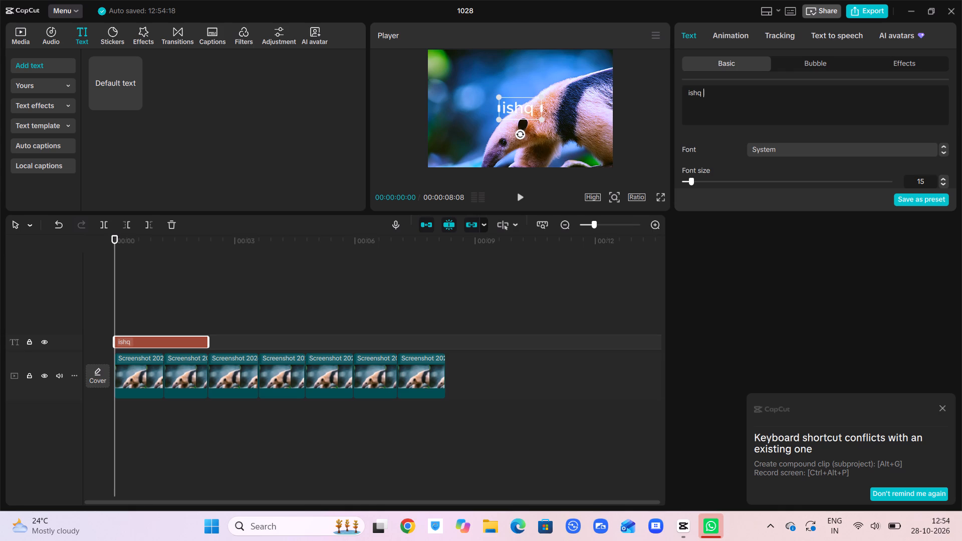
pyautogui.write('de faniyar')
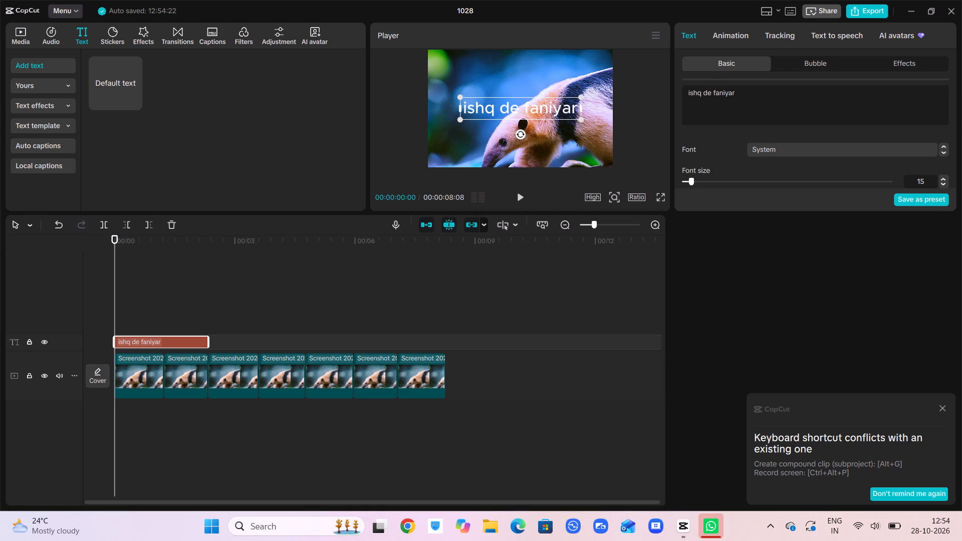
# Break the caption onto a second line before "faniyar" and change its case to all uppercase.
pyautogui.click(713, 88)
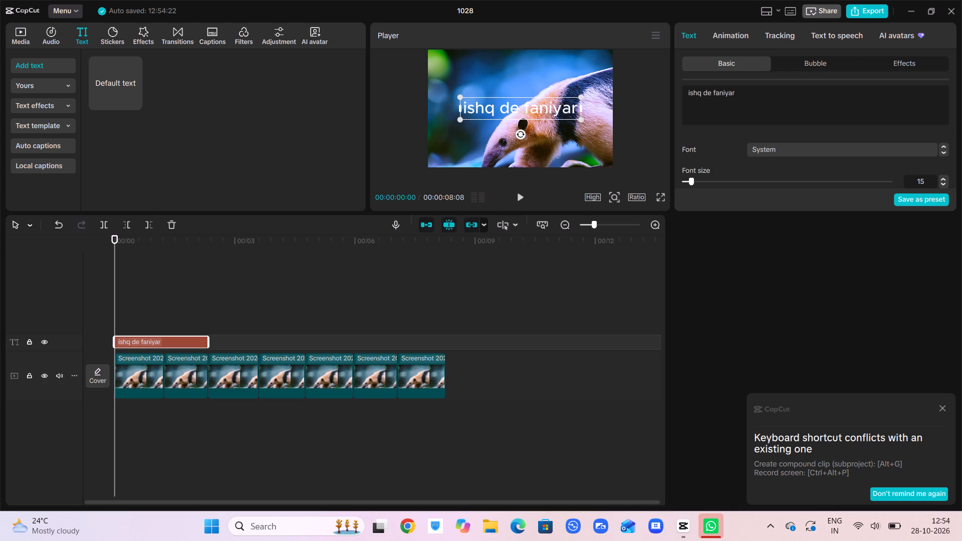
pyautogui.click(711, 90)
pyautogui.press('Return')
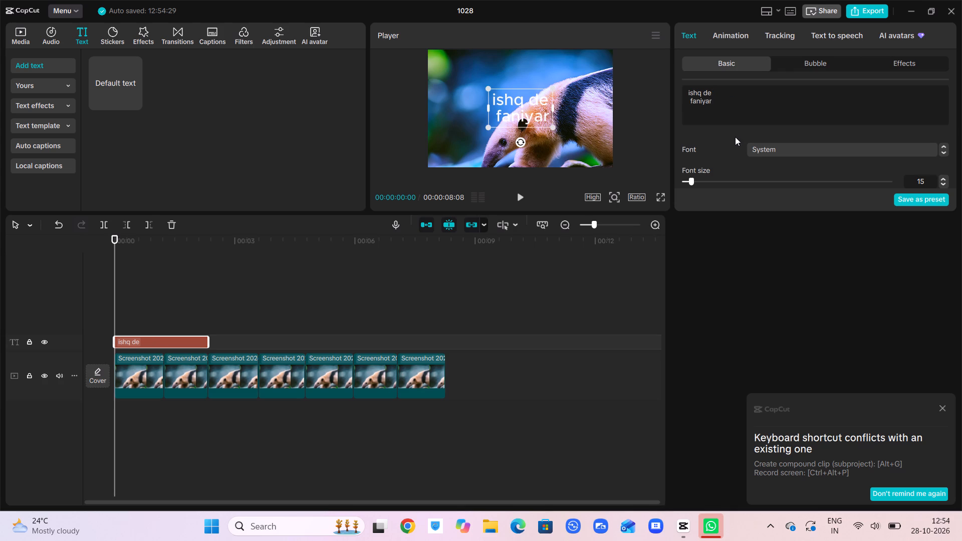
pyautogui.scroll(-3, 735, 137)
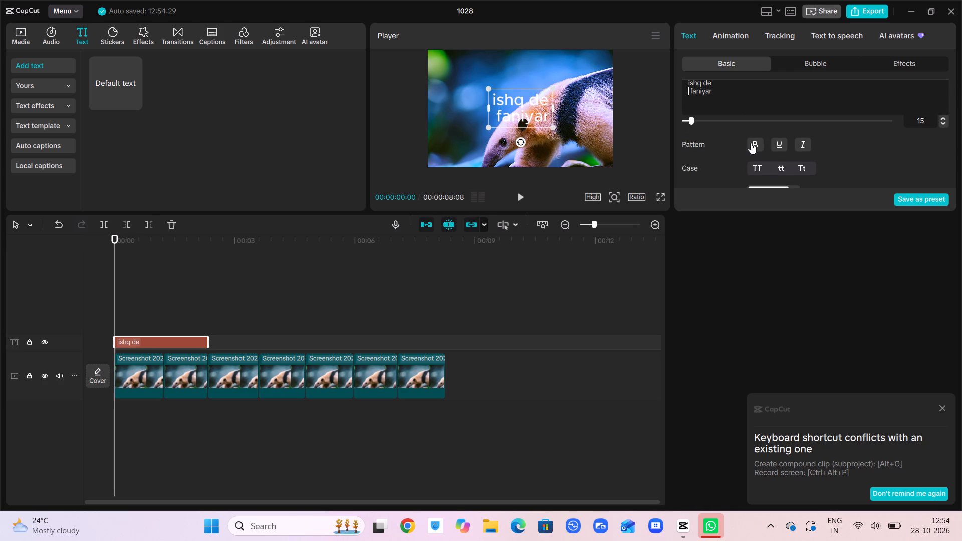
pyautogui.click(756, 167)
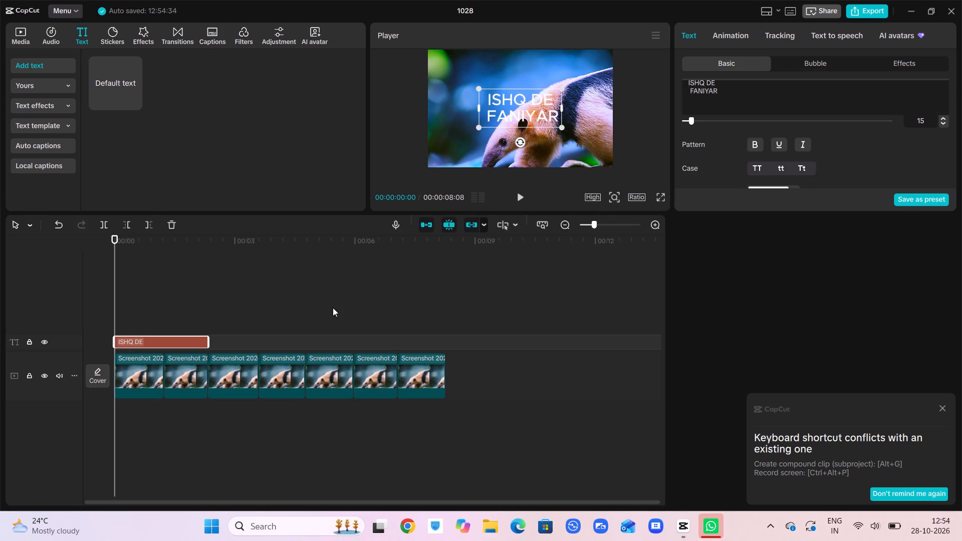
# Add a second default text right after the first caption and trim it to end with the fourth clip.
pyautogui.click(211, 242)
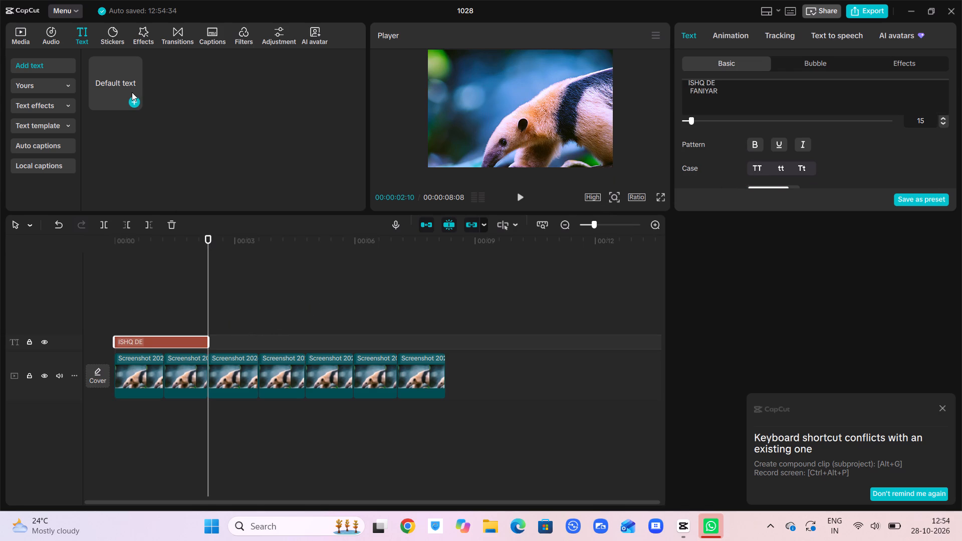
pyautogui.click(132, 93)
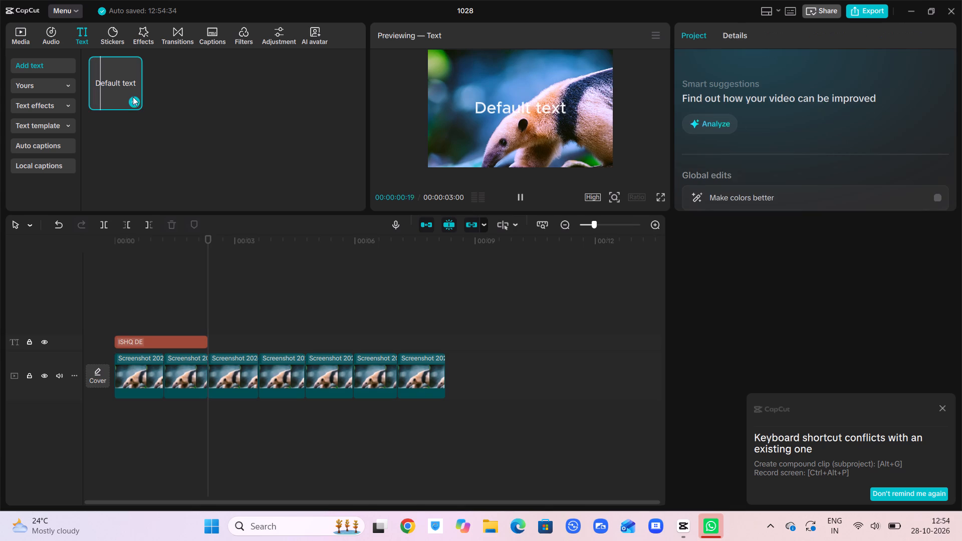
pyautogui.click(133, 98)
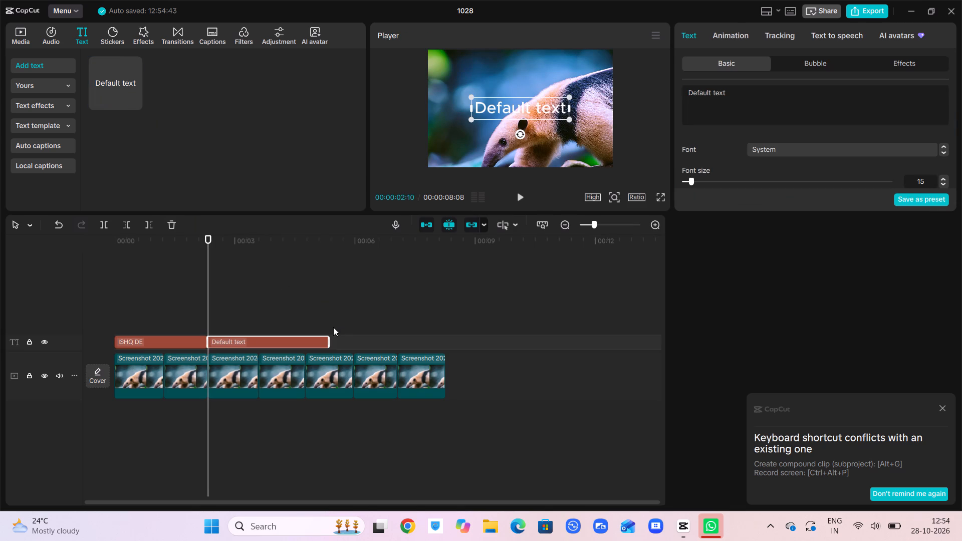
pyautogui.moveTo(330, 340); pyautogui.dragTo(302, 347)
# Replace the second caption's wording with "lad gaye" and "merii.." on two lines, set in all uppercase.
pyautogui.click(735, 93)
pyautogui.press('BackSpace')
pyautogui.press('BackSpace')
pyautogui.press('BackSpace')
pyautogui.press('BackSpace')
pyautogui.press('BackSpace')
pyautogui.press('BackSpace')
pyautogui.press('BackSpace')
pyautogui.press('BackSpace')
pyautogui.press('BackSpace')
pyautogui.press('BackSpace')
pyautogui.press('BackSpace')
pyautogui.press('BackSpace')
pyautogui.press('BackSpace')
pyautogui.press('BackSpace')
pyautogui.press('BackSpace')
pyautogui.press('BackSpace')
pyautogui.press('BackSpace')
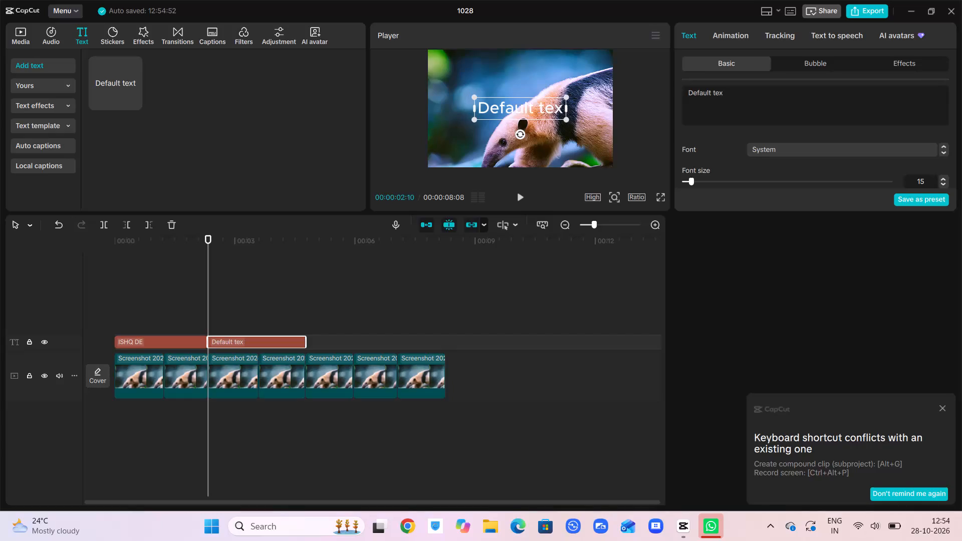
pyautogui.write('lad gaye')
pyautogui.press('space')
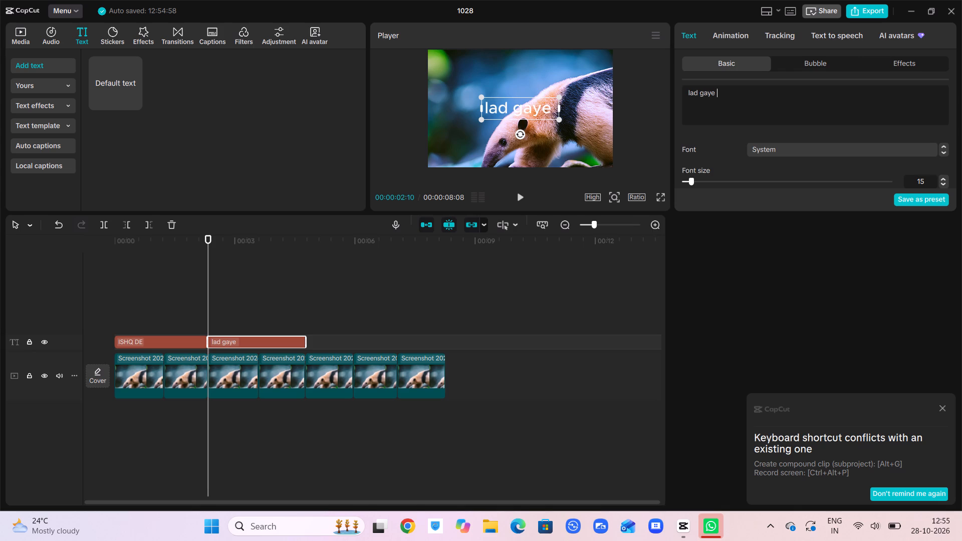
pyautogui.press('Return')
pyautogui.write('merii')
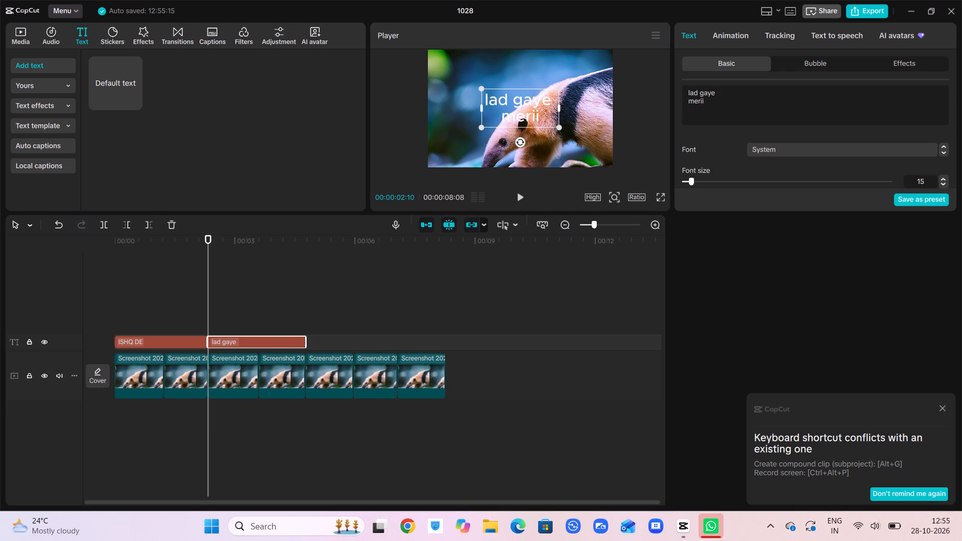
pyautogui.write('..')
pyautogui.scroll(-2, 752, 173)
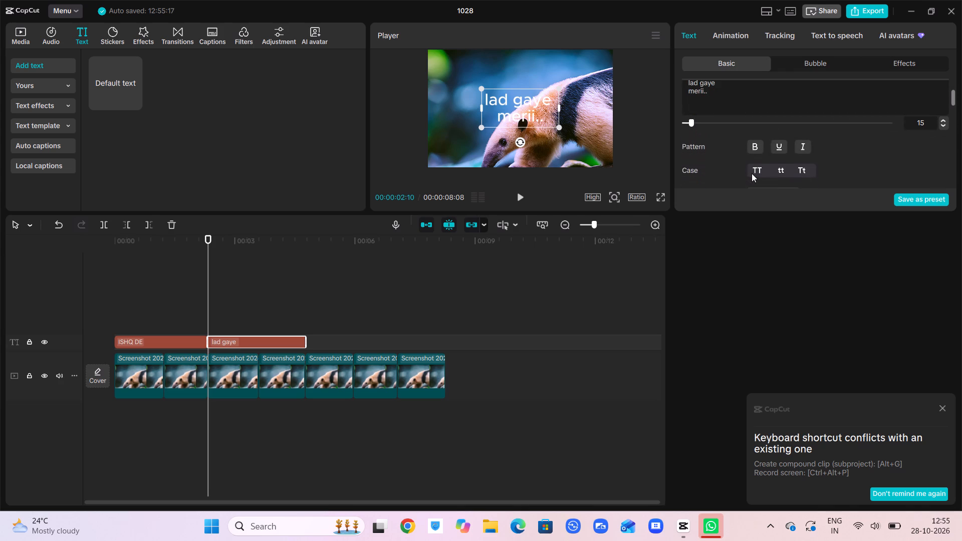
pyautogui.click(752, 173)
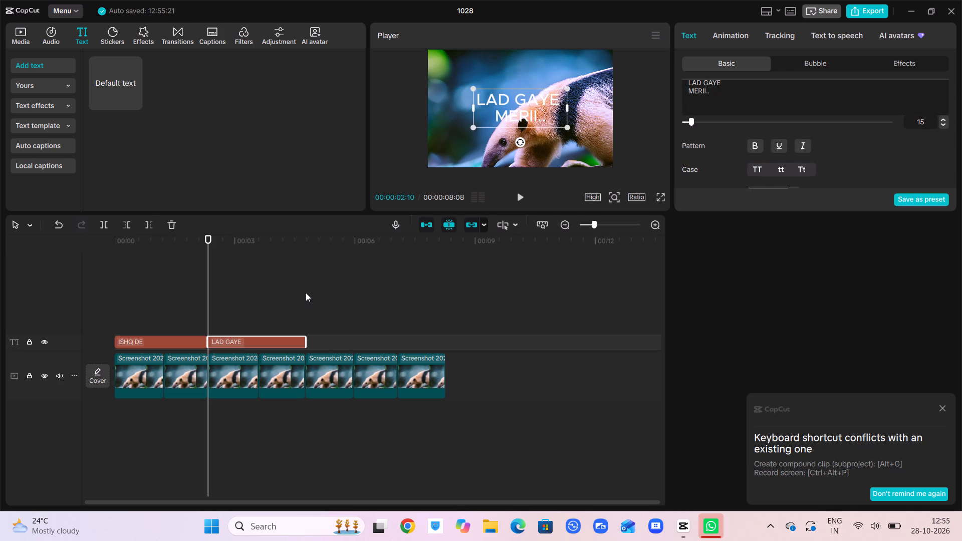
# Add a third default text right after the second caption and trim it to end with the sixth clip.
pyautogui.click(303, 236)
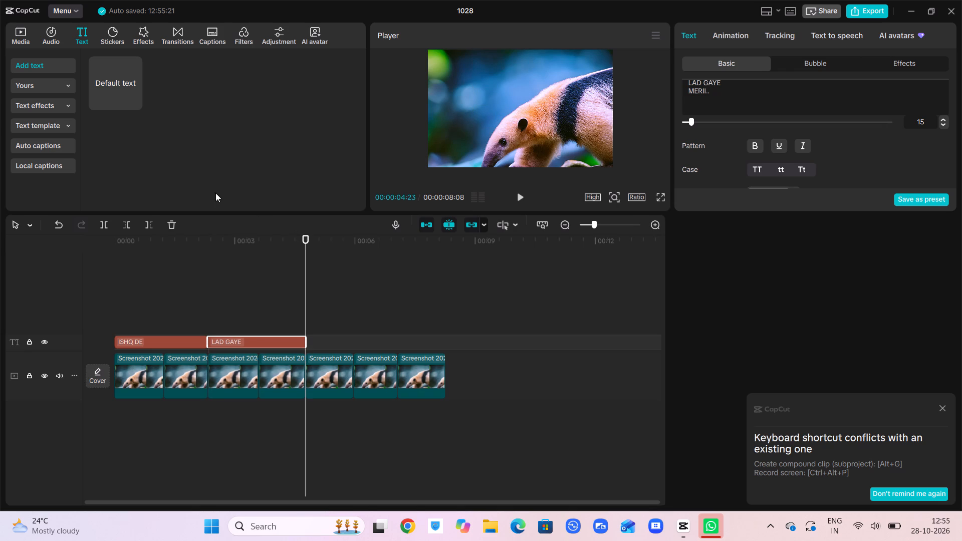
pyautogui.click(134, 102)
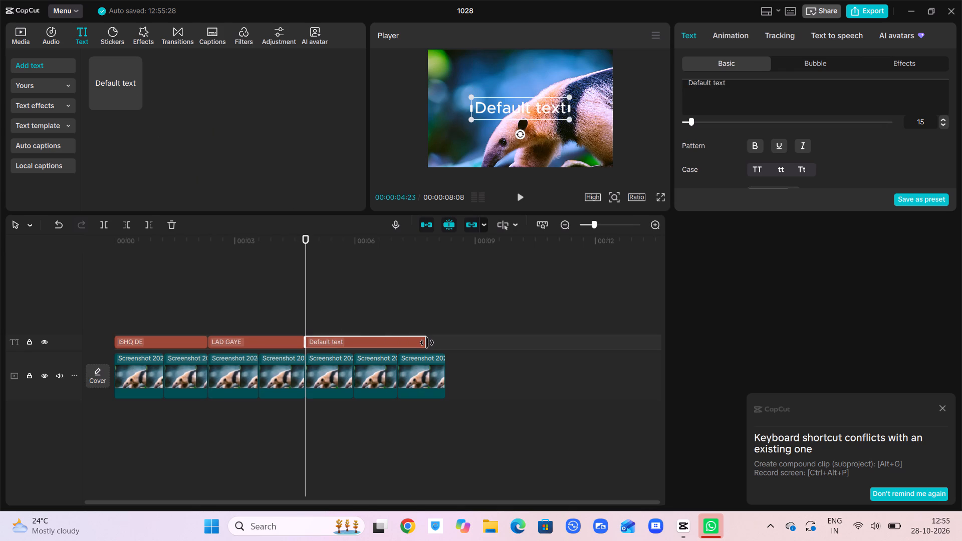
pyautogui.moveTo(427, 343); pyautogui.dragTo(396, 346)
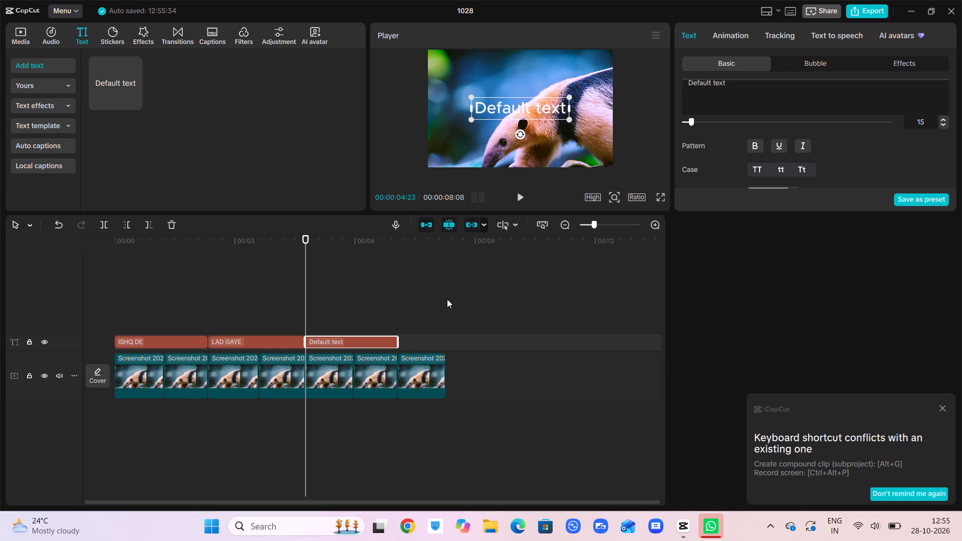
# Replace the third caption's wording with "jaan ke" and "piche" on two lines, set in all uppercase.
pyautogui.click(736, 84)
pyautogui.press('BackSpace')
pyautogui.press('BackSpace')
pyautogui.press('BackSpace')
pyautogui.press('BackSpace')
pyautogui.press('BackSpace')
pyautogui.press('BackSpace')
pyautogui.press('BackSpace')
pyautogui.press('BackSpace')
pyautogui.press('BackSpace')
pyautogui.press('BackSpace')
pyautogui.press('BackSpace')
pyautogui.press('BackSpace')
pyautogui.press('BackSpace')
pyautogui.press('BackSpace')
pyautogui.press('BackSpace')
pyautogui.press('BackSpace')
pyautogui.press('BackSpace')
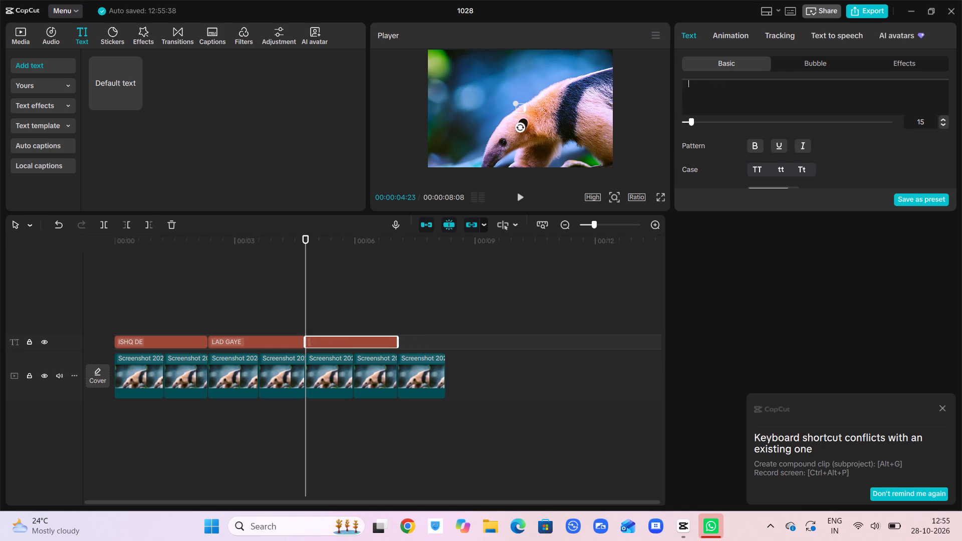
pyautogui.write('jaan ke')
pyautogui.press('space')
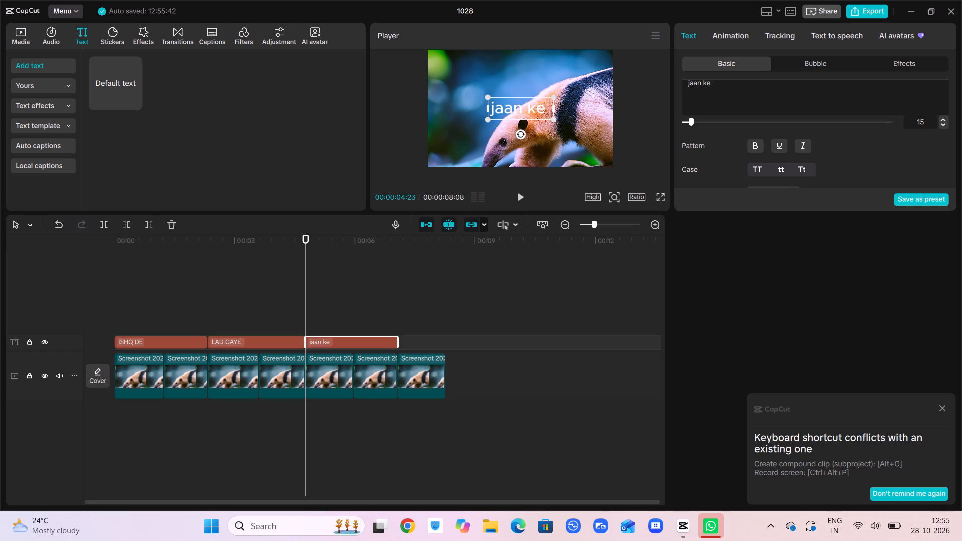
pyautogui.press('Return')
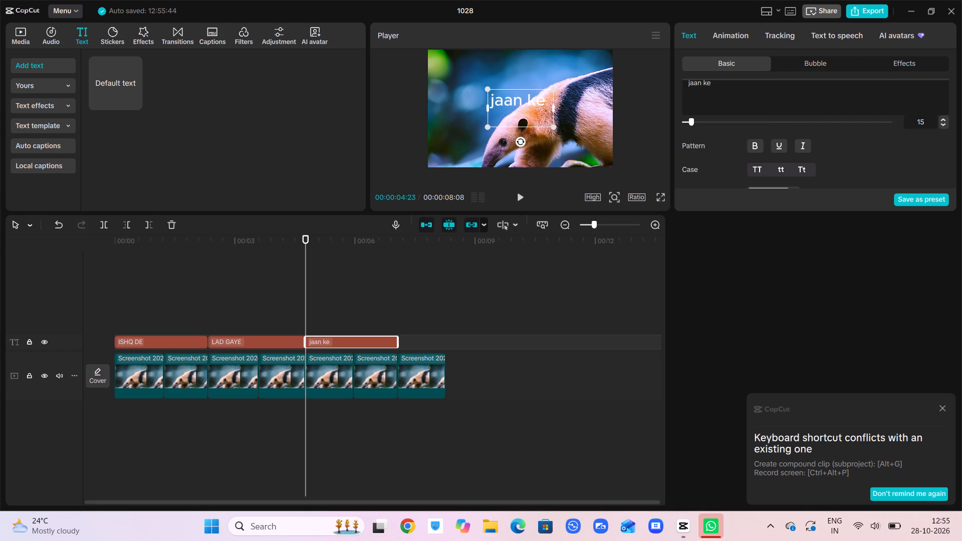
pyautogui.write('pi')
pyautogui.press('c')
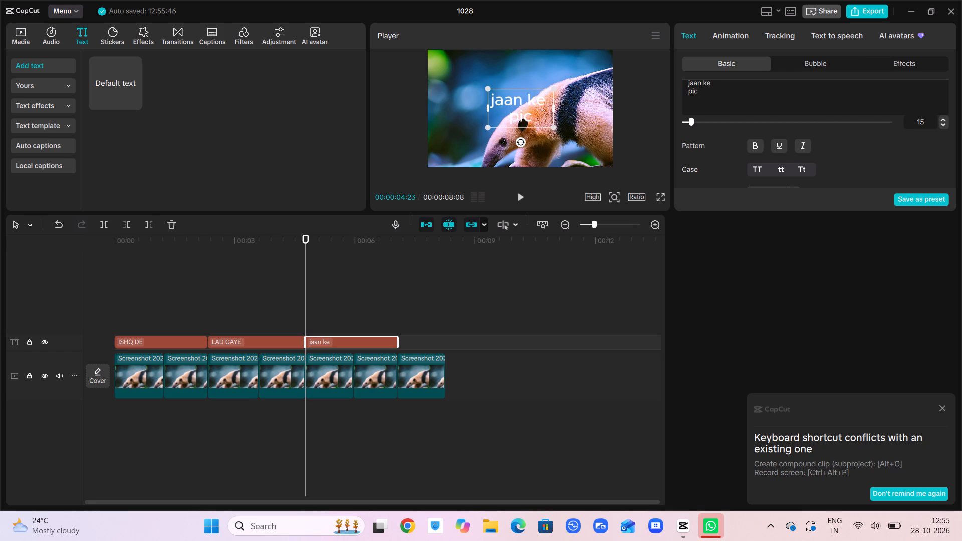
pyautogui.write('he')
pyautogui.click(759, 167)
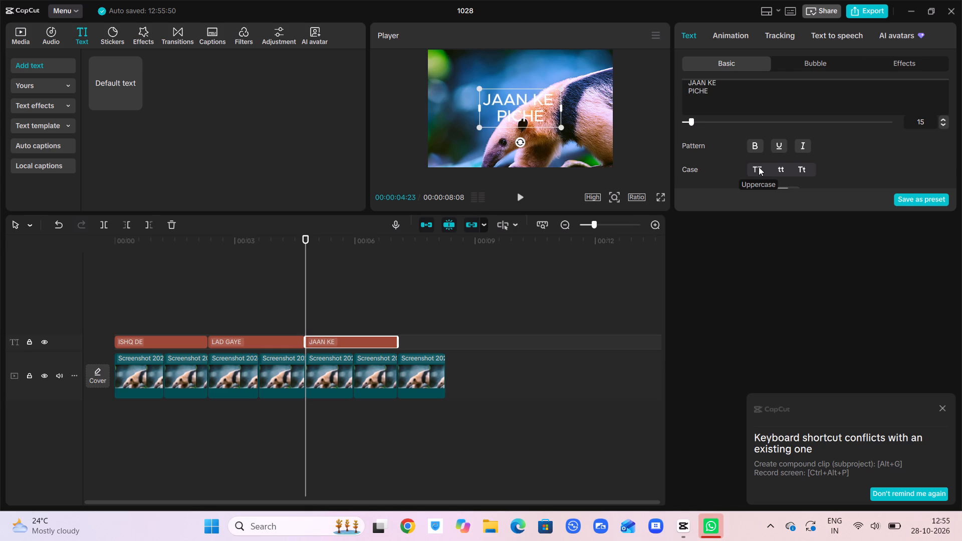
# Add a fourth default text right after the third caption and trim it to end with the last clip.
pyautogui.click(569, 299)
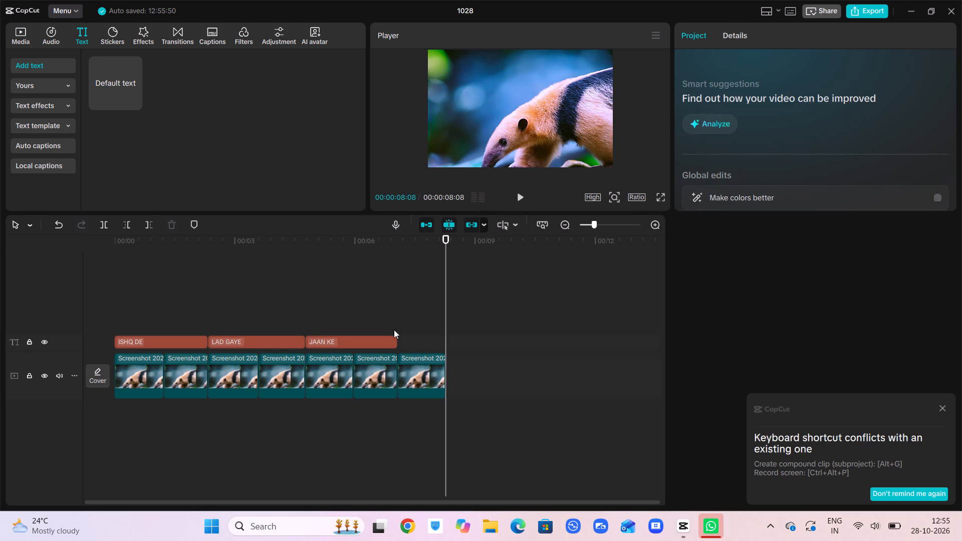
pyautogui.click(390, 239)
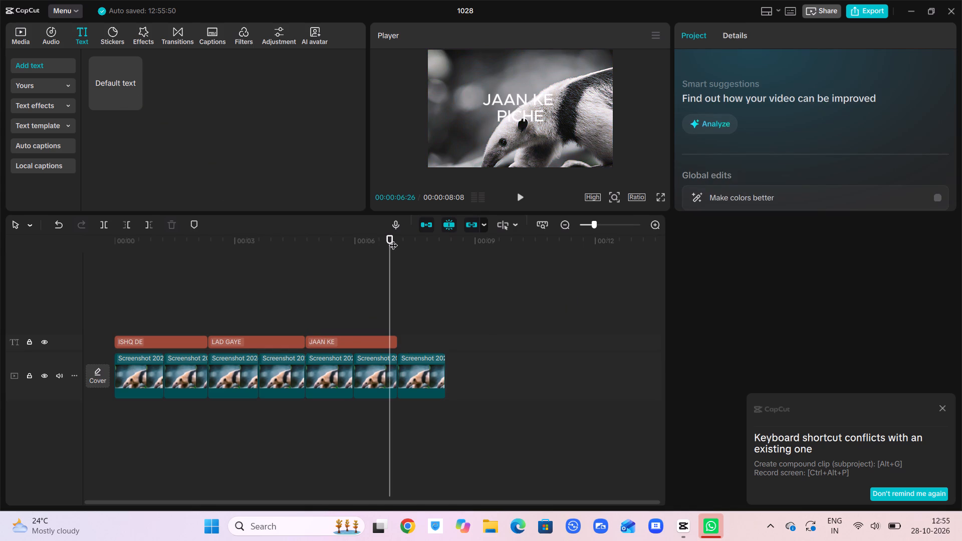
pyautogui.click(399, 239)
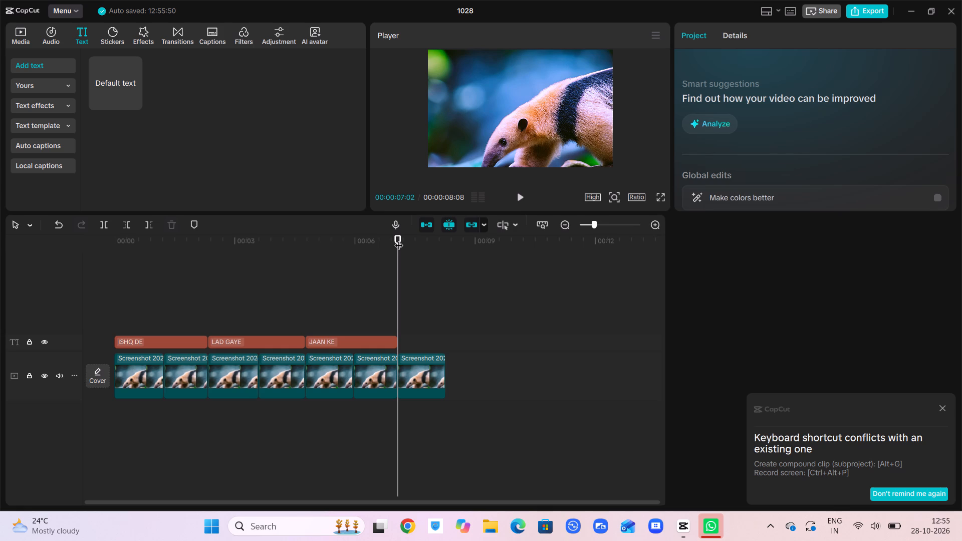
pyautogui.click(139, 100)
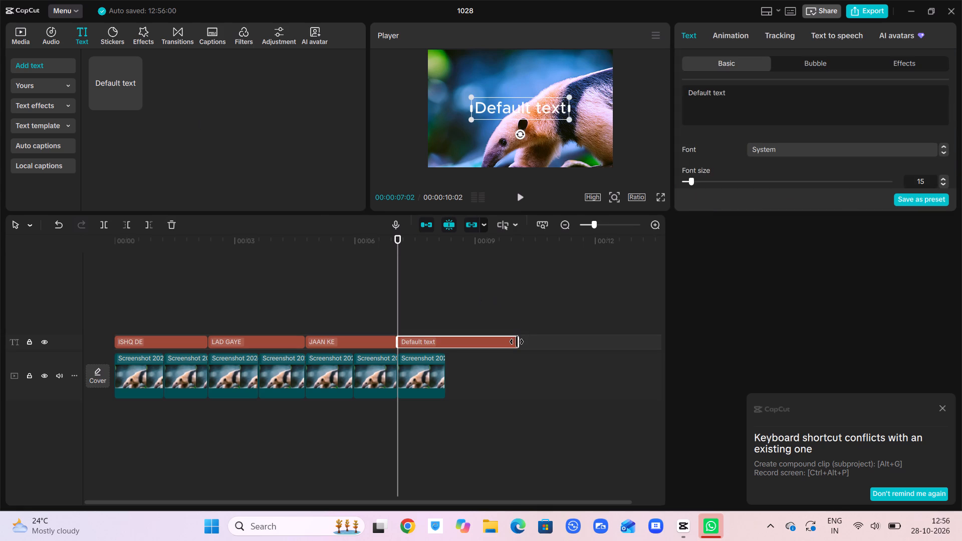
pyautogui.moveTo(517, 342); pyautogui.dragTo(445, 352)
pyautogui.click(433, 341)
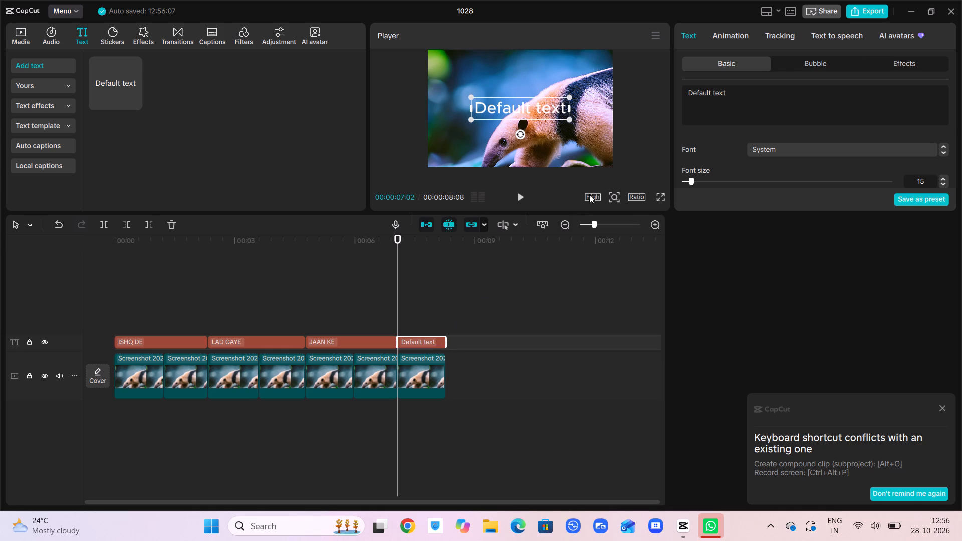
# Replace the fourth caption's wording with "pad gaye" on one line, set in all uppercase.
pyautogui.click(728, 92)
pyautogui.press('BackSpace')
pyautogui.press('BackSpace')
pyautogui.press('BackSpace')
pyautogui.press('BackSpace')
pyautogui.press('BackSpace')
pyautogui.press('BackSpace')
pyautogui.press('BackSpace')
pyautogui.press('BackSpace')
pyautogui.press('BackSpace')
pyautogui.press('BackSpace')
pyautogui.press('BackSpace')
pyautogui.press('BackSpace')
pyautogui.press('BackSpace')
pyautogui.press('BackSpace')
pyautogui.press('BackSpace')
pyautogui.press('BackSpace')
pyautogui.press('BackSpace')
pyautogui.press('BackSpace')
pyautogui.press('BackSpace')
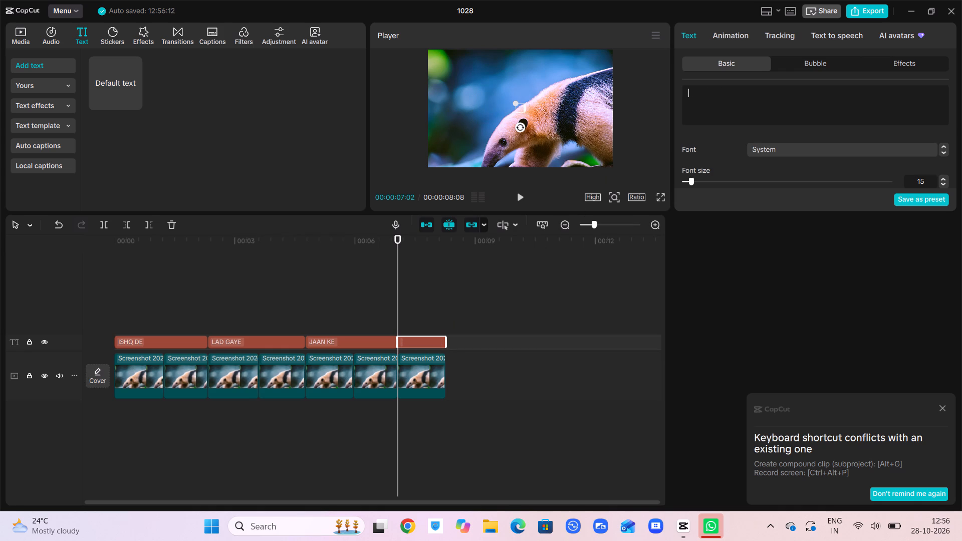
pyautogui.write('pad gaye')
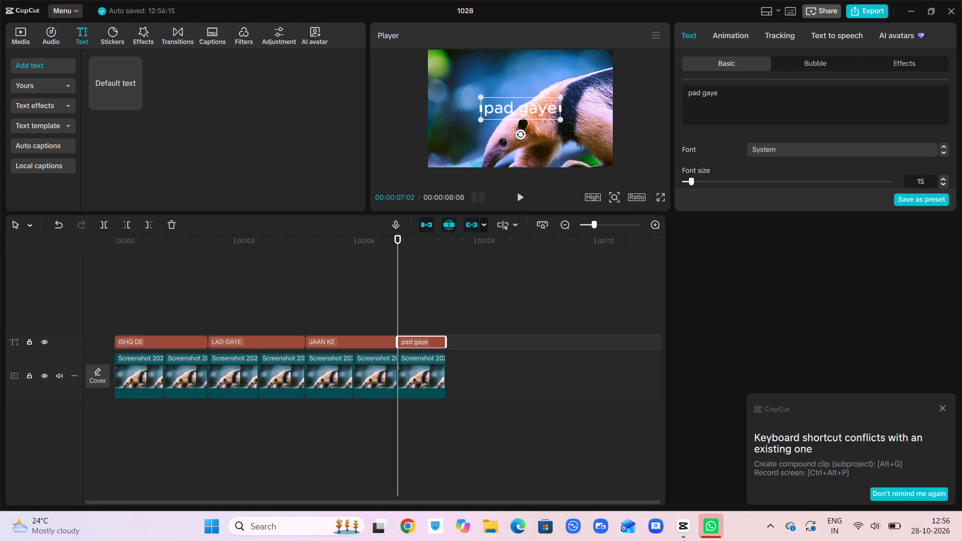
pyautogui.scroll(-2, 781, 162)
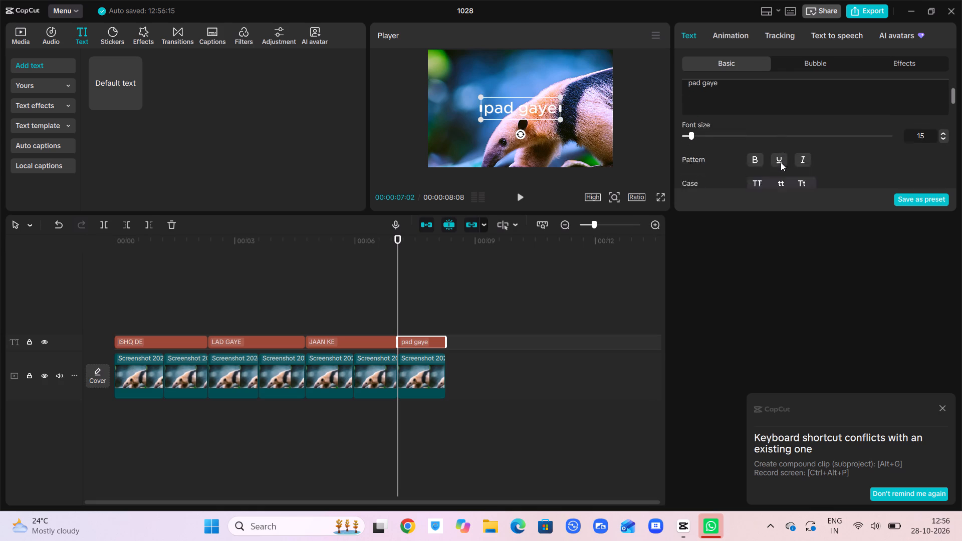
pyautogui.click(757, 166)
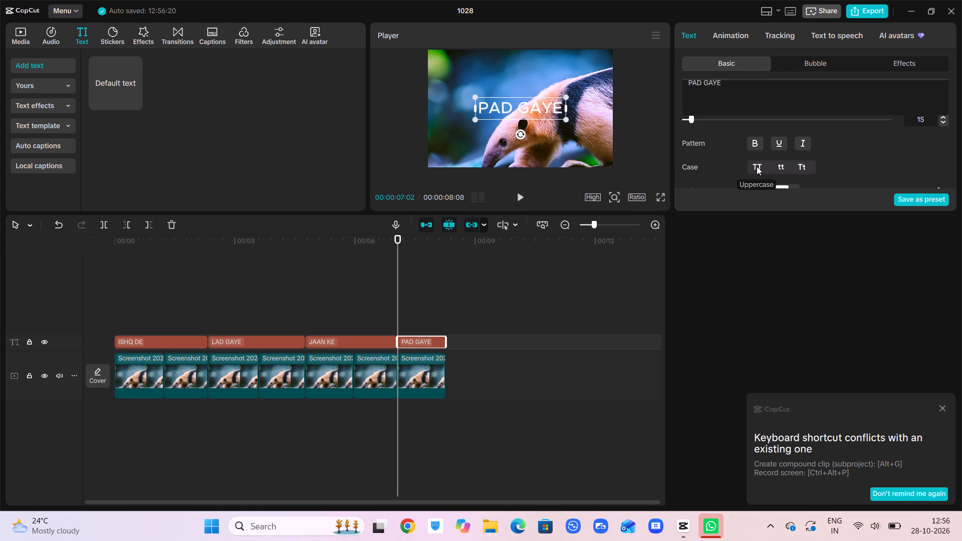
# Shrink the "ISHQ DE FANIYAR" caption slightly and move it to the upper-left area of the frame, above the anteater's snout.
pyautogui.click(186, 340)
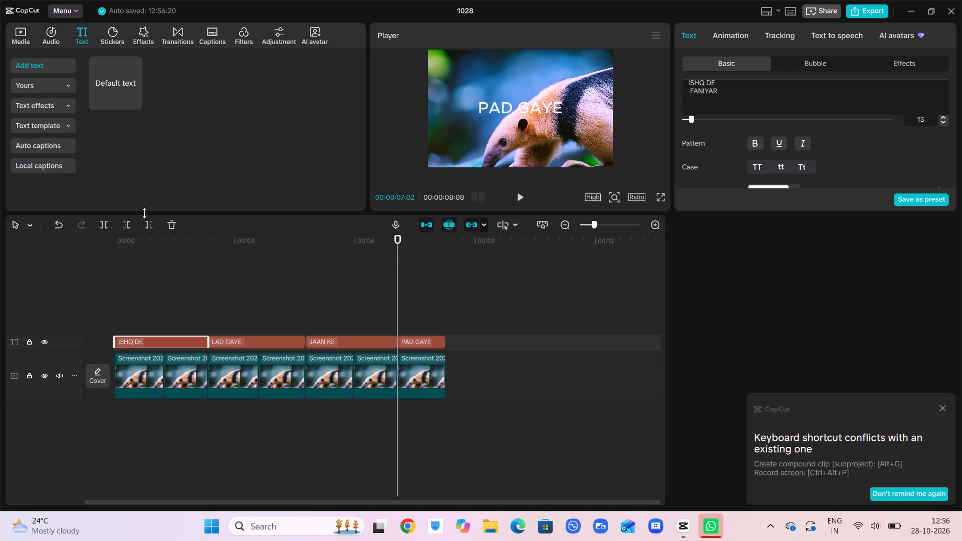
pyautogui.click(154, 232)
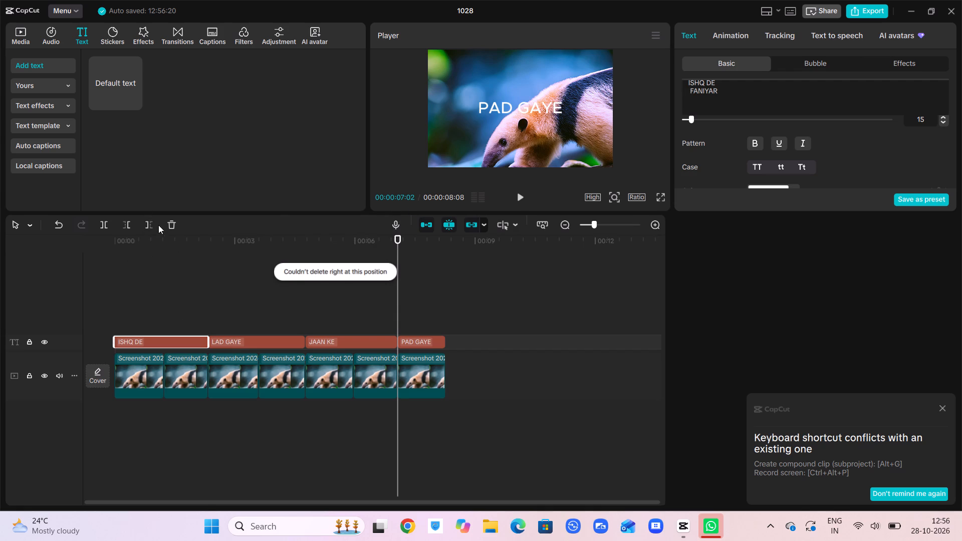
pyautogui.click(152, 242)
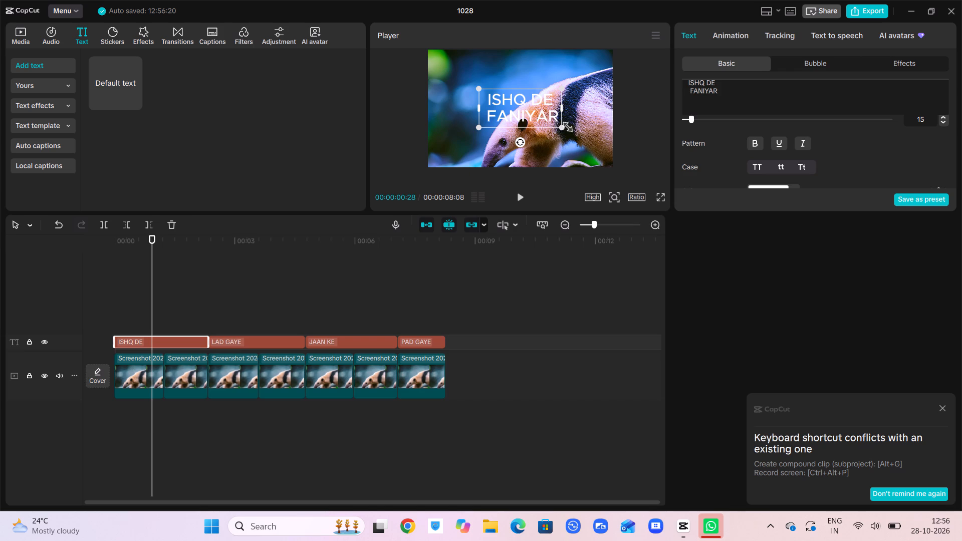
pyautogui.moveTo(559, 125); pyautogui.dragTo(548, 119)
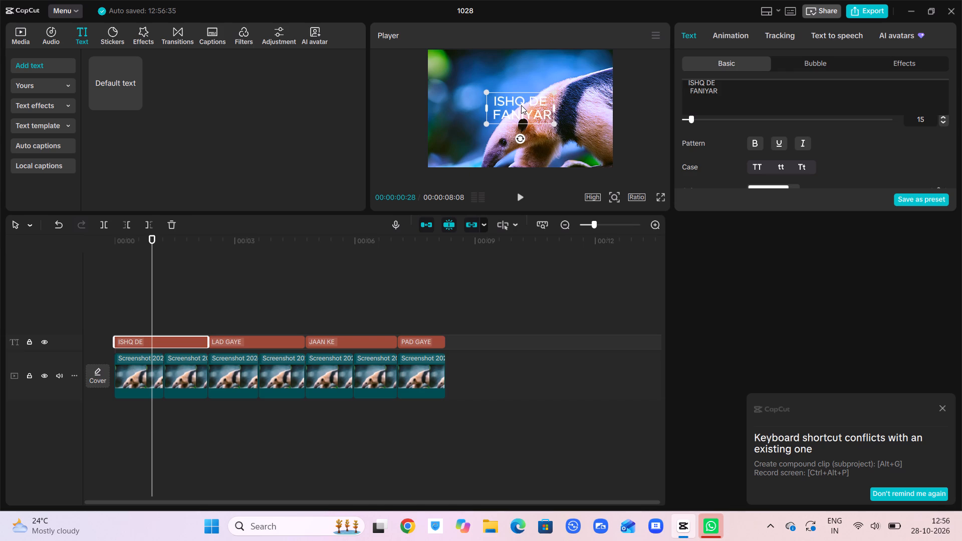
pyautogui.moveTo(521, 105); pyautogui.dragTo(484, 86)
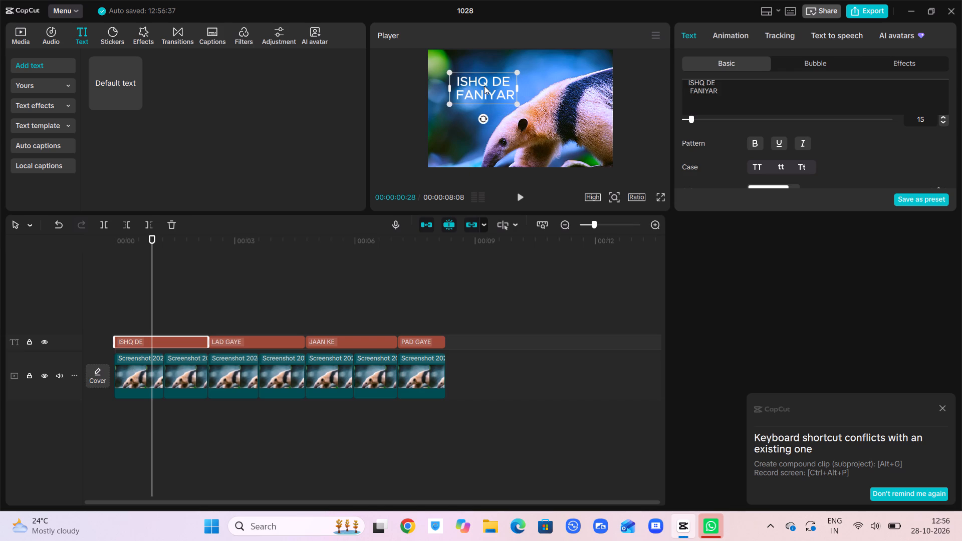
# Shrink the "LAD GAYE MERII.." caption and move it to the upper-left area of the frame, above the anteater's snout.
pyautogui.click(266, 346)
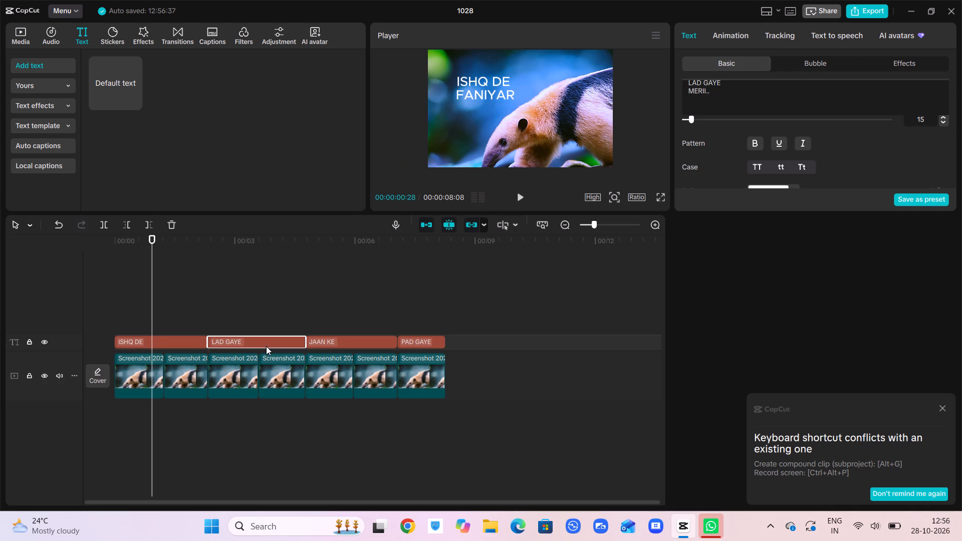
pyautogui.click(252, 236)
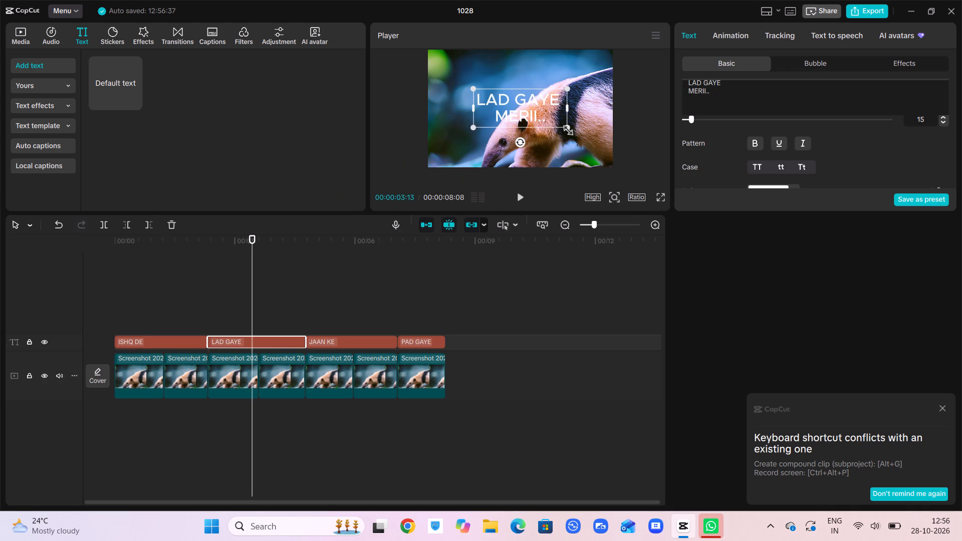
pyautogui.moveTo(565, 128); pyautogui.dragTo(546, 119)
pyautogui.moveTo(525, 108); pyautogui.dragTo(491, 92)
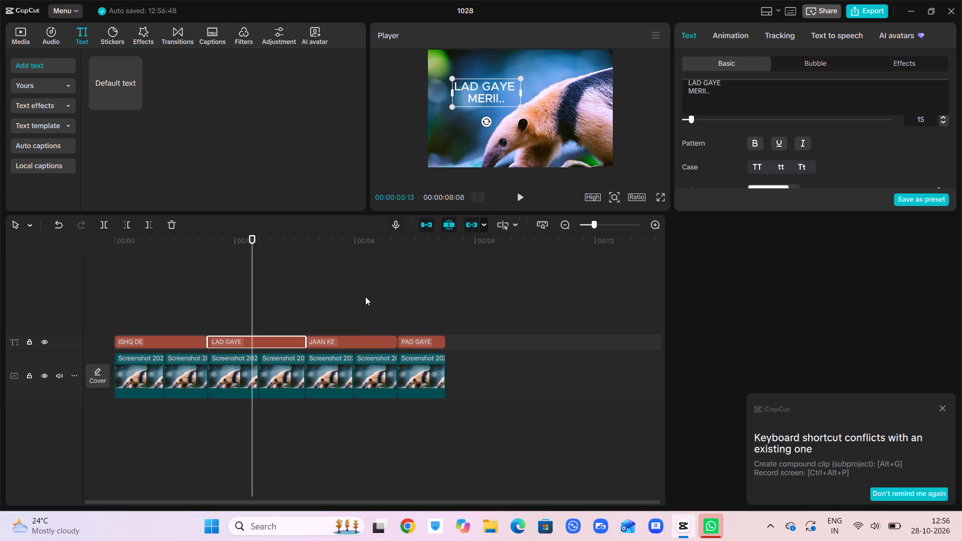
# Scale the "JAAN KE PICHE" caption down slightly and move it to the same upper-left area of the frame as the earlier captions.
pyautogui.click(356, 342)
pyautogui.click(349, 247)
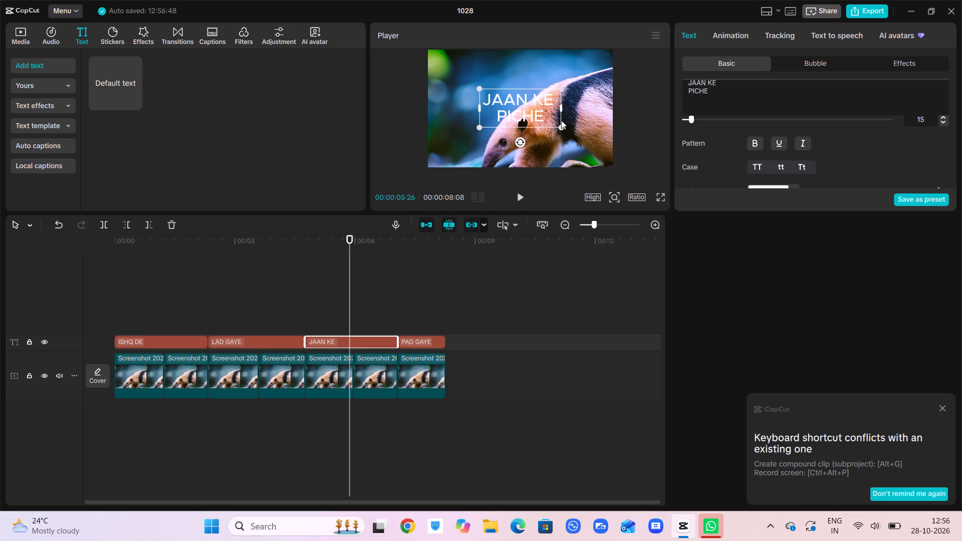
pyautogui.moveTo(560, 123); pyautogui.dragTo(541, 115)
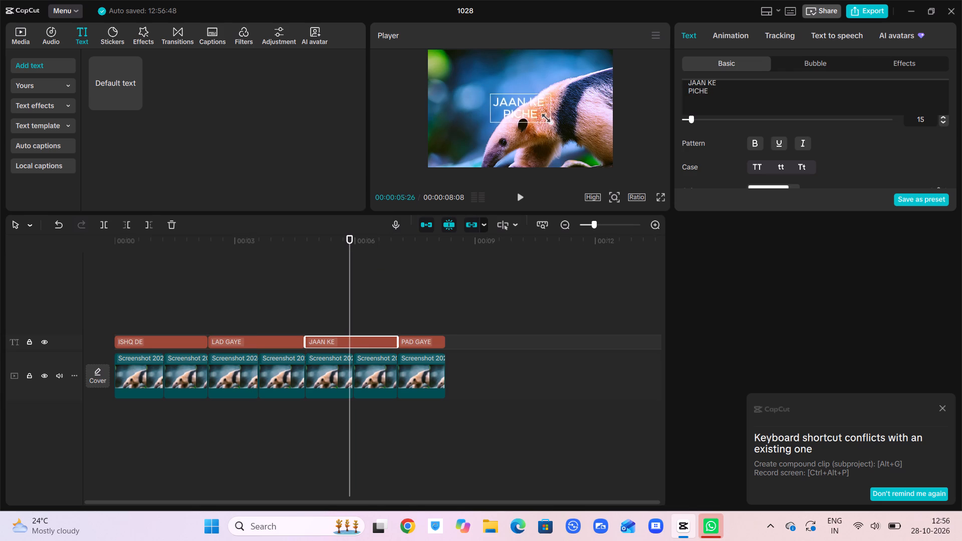
pyautogui.moveTo(541, 115); pyautogui.dragTo(536, 112)
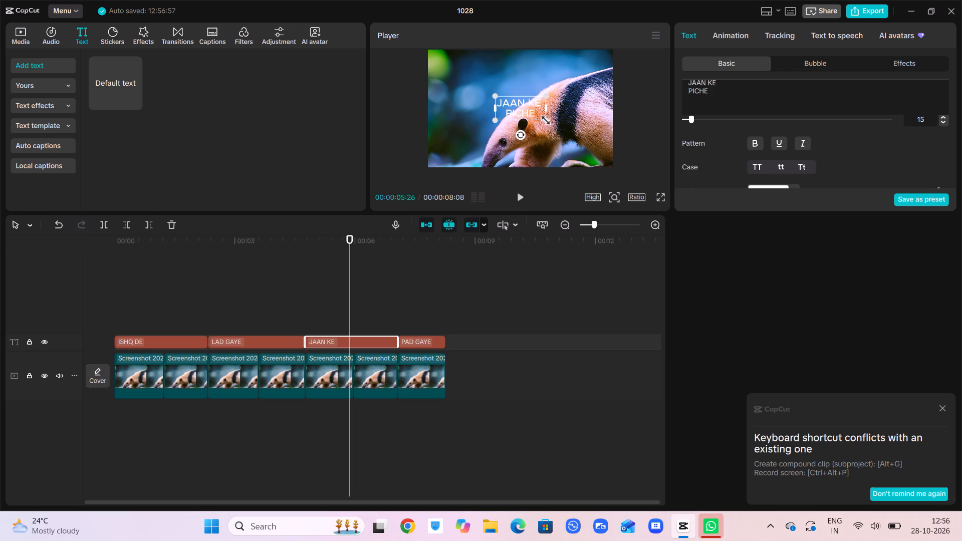
pyautogui.click(543, 118)
pyautogui.click(543, 118)
pyautogui.moveTo(545, 117); pyautogui.dragTo(561, 126)
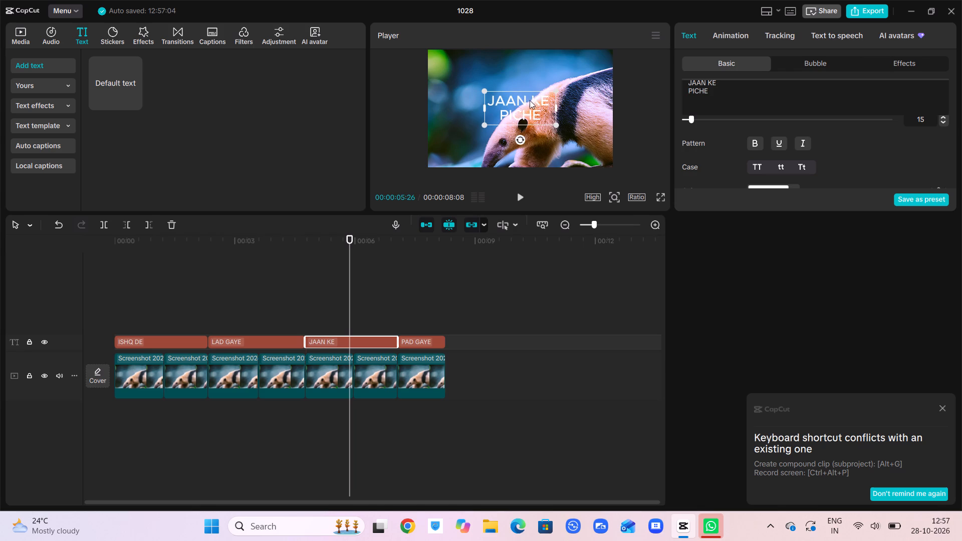
pyautogui.moveTo(524, 107); pyautogui.dragTo(497, 91)
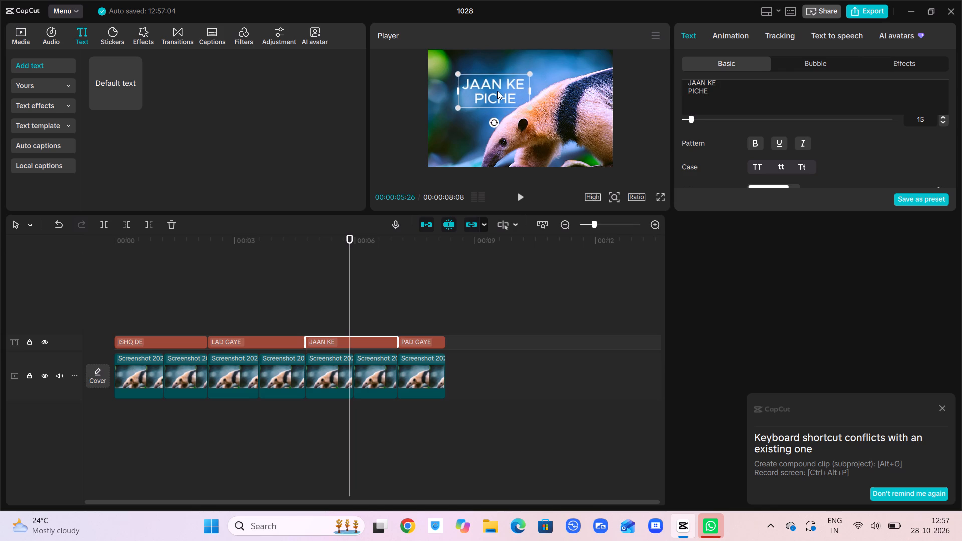
pyautogui.moveTo(497, 91); pyautogui.dragTo(495, 90)
pyautogui.moveTo(493, 90); pyautogui.dragTo(487, 87)
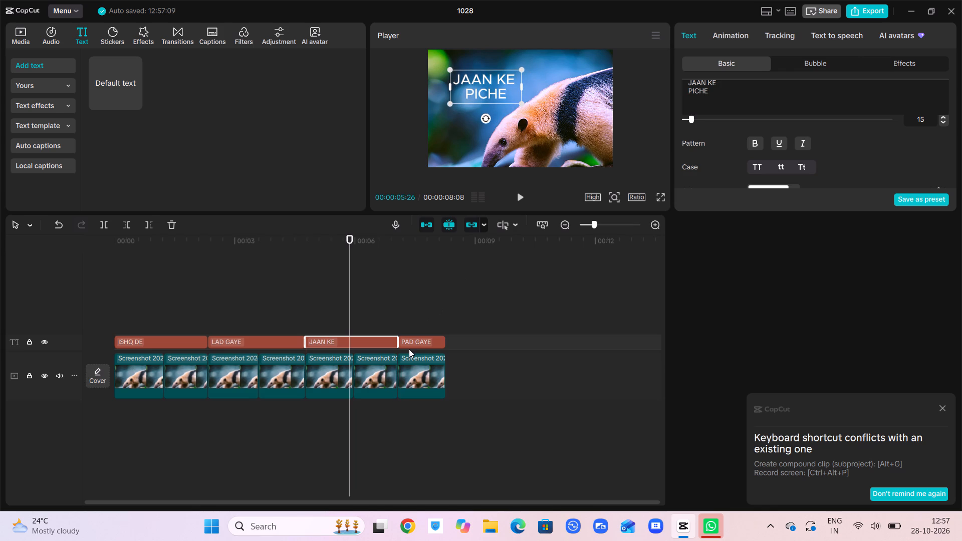
# Scale the "PAD GAYE" caption down slightly and move it to the upper-left area of the frame, above the anteater's snout.
pyautogui.click(418, 333)
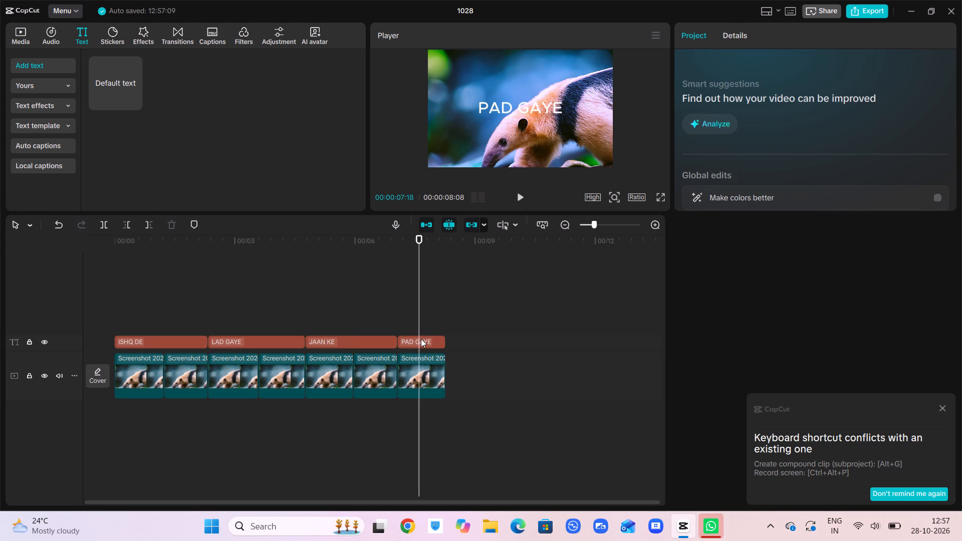
pyautogui.click(421, 339)
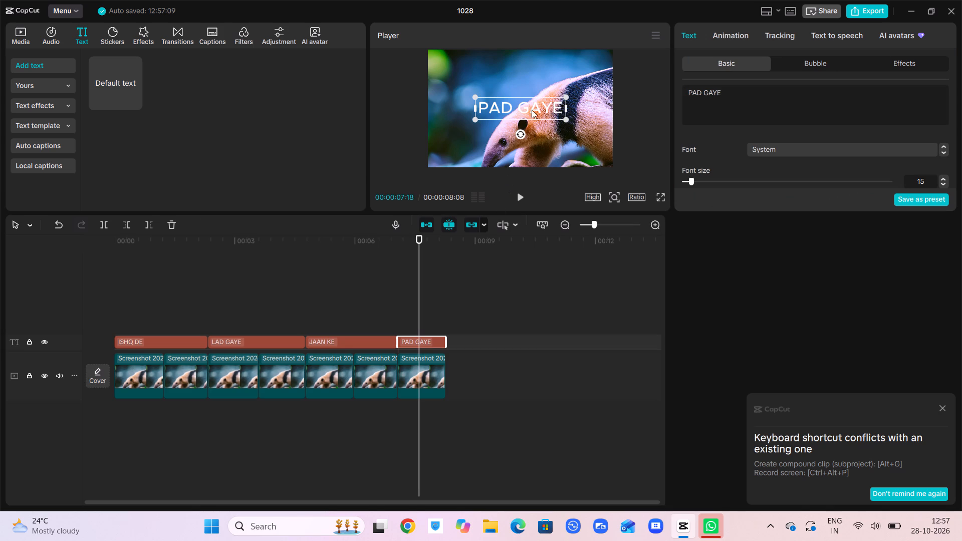
pyautogui.moveTo(563, 118); pyautogui.dragTo(554, 116)
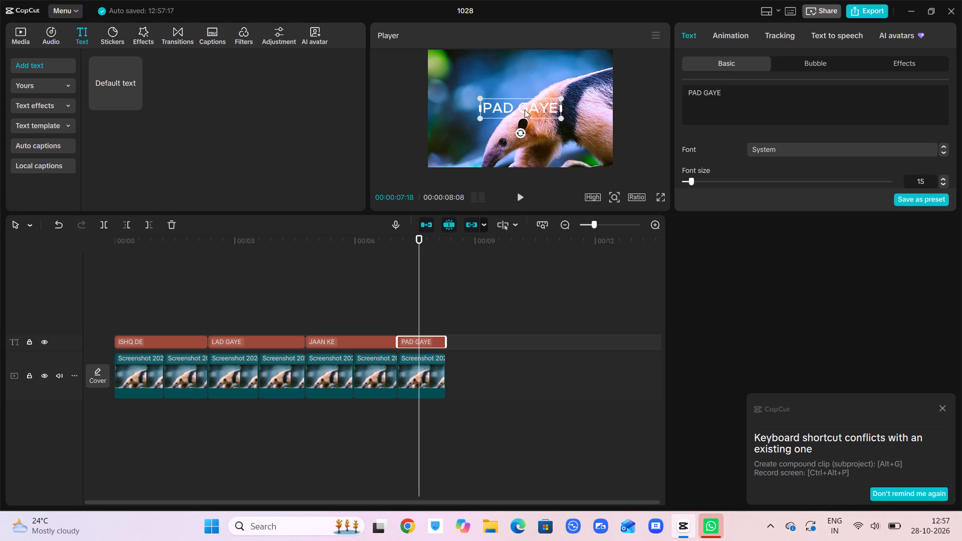
pyautogui.moveTo(525, 110); pyautogui.dragTo(494, 92)
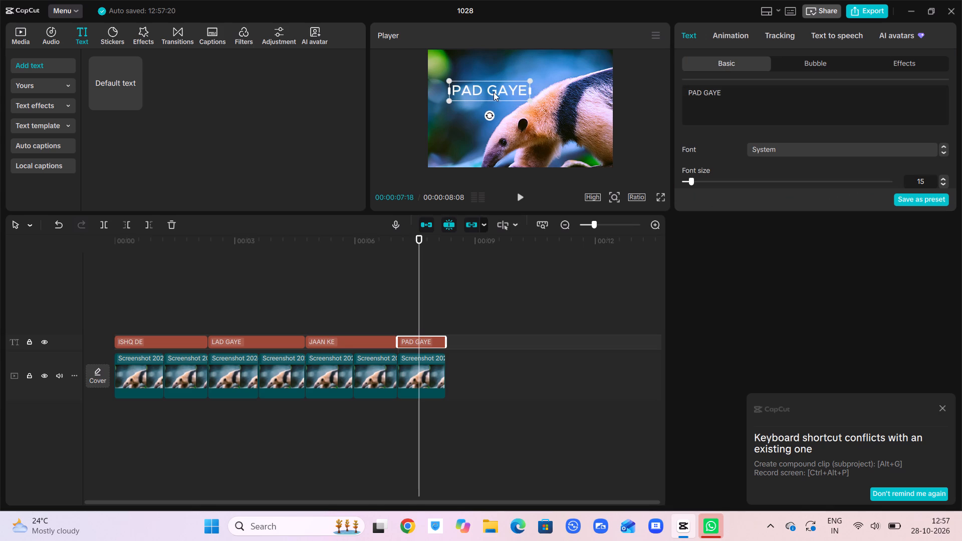
pyautogui.moveTo(494, 92); pyautogui.dragTo(487, 89)
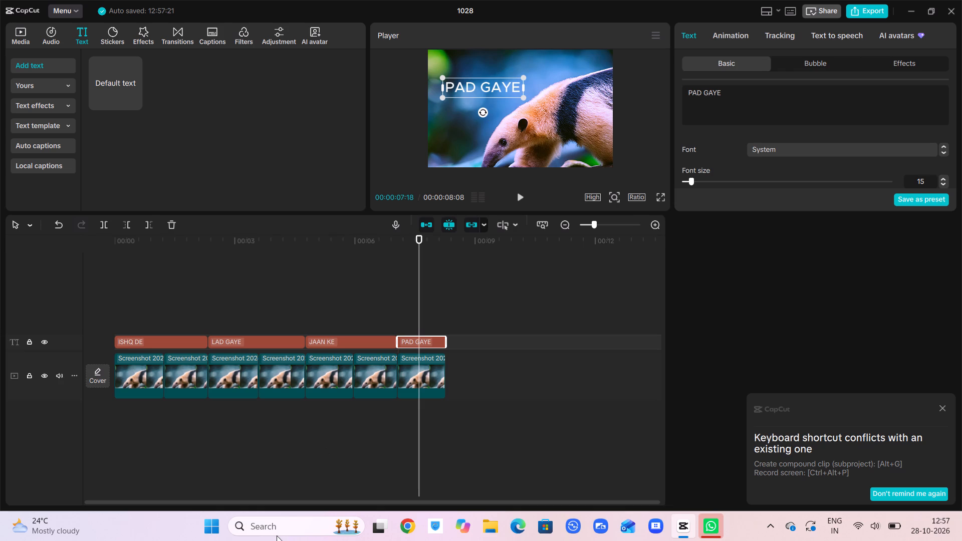
# Play the end of the video in full-screen preview to check the "PAD GAYE" caption, and return to the editor.
pyautogui.click(660, 196)
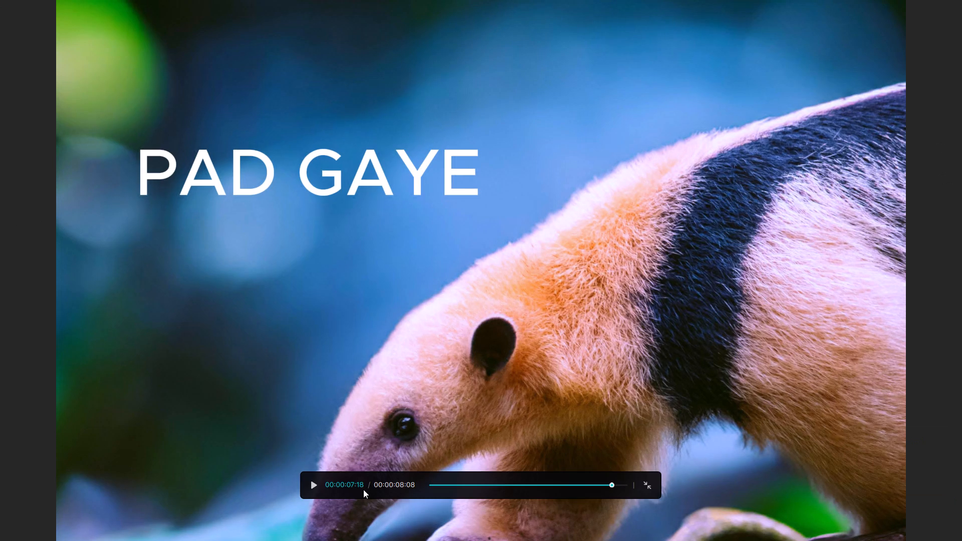
pyautogui.click(314, 482)
pyautogui.click(314, 482)
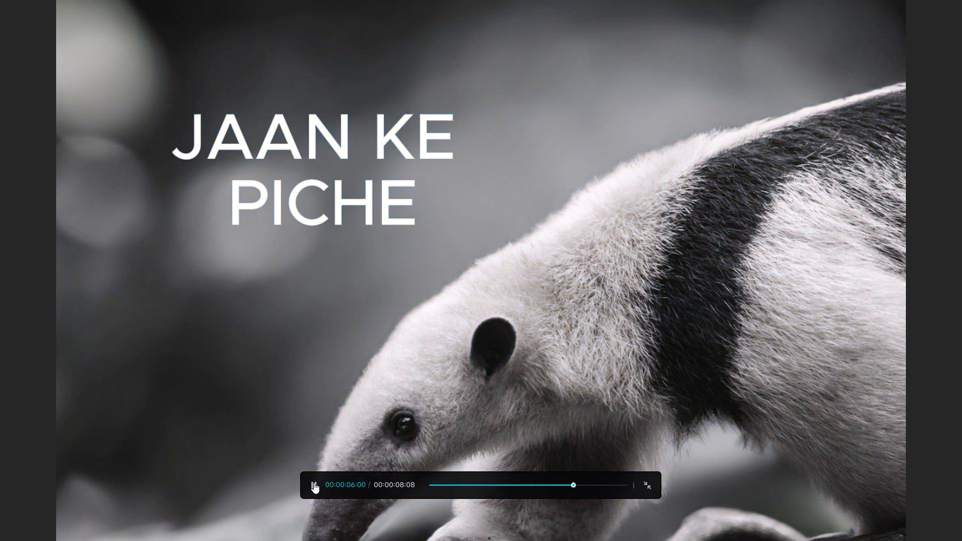
pyautogui.click(575, 468)
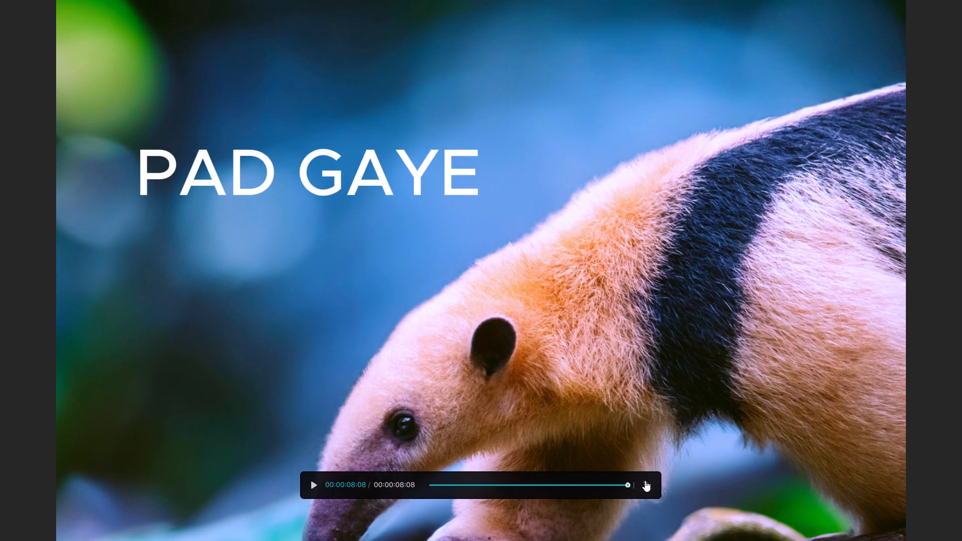
pyautogui.click(645, 480)
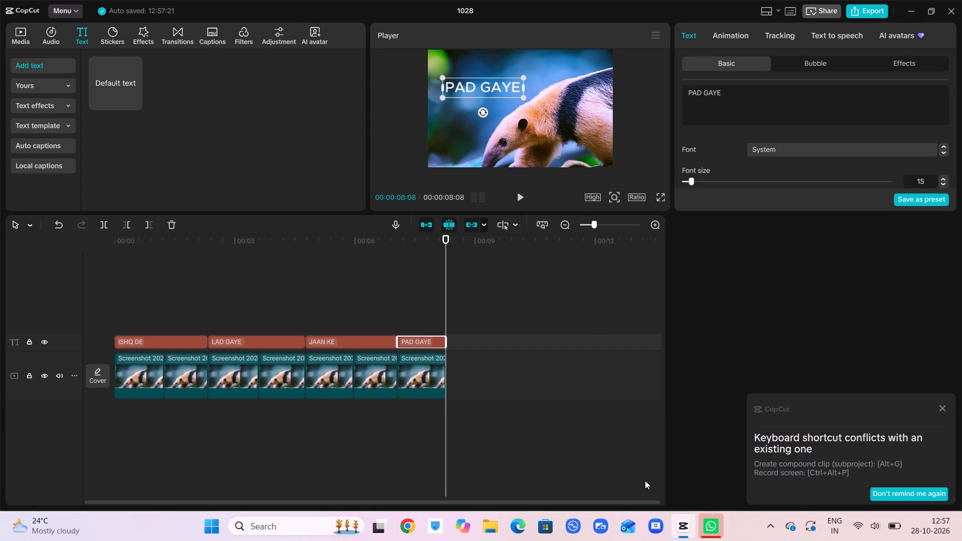
# Left-align the text of the "ISHQ DE FANIYAR" caption.
pyautogui.click(182, 335)
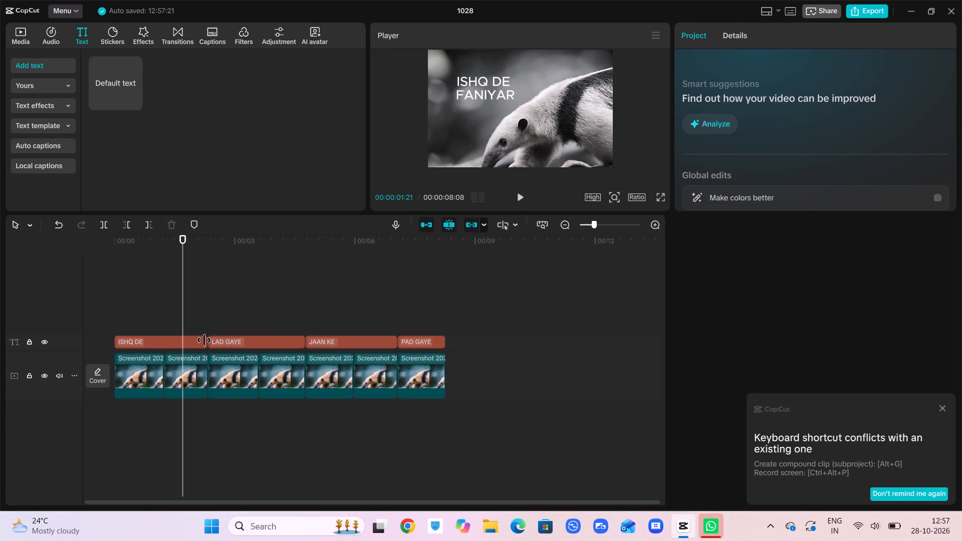
pyautogui.click(195, 340)
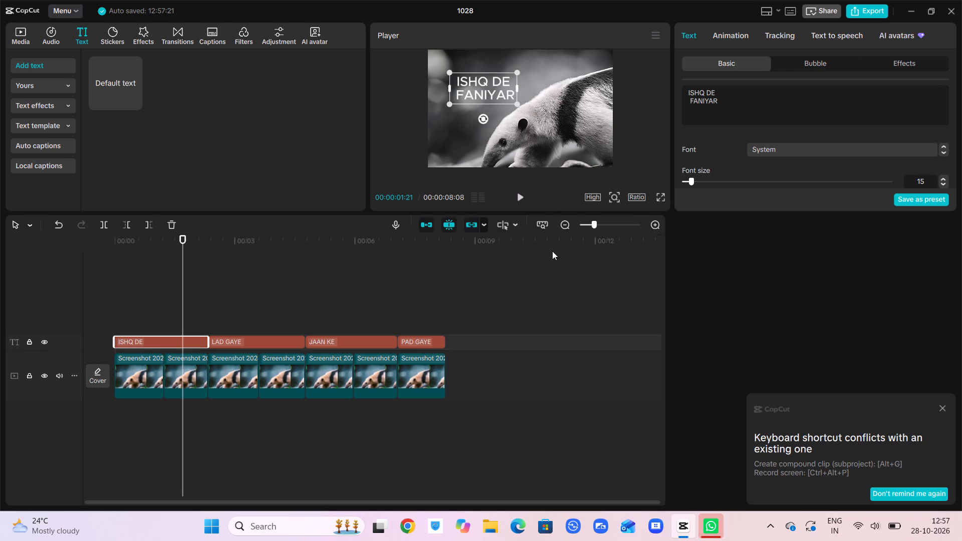
pyautogui.click(147, 283)
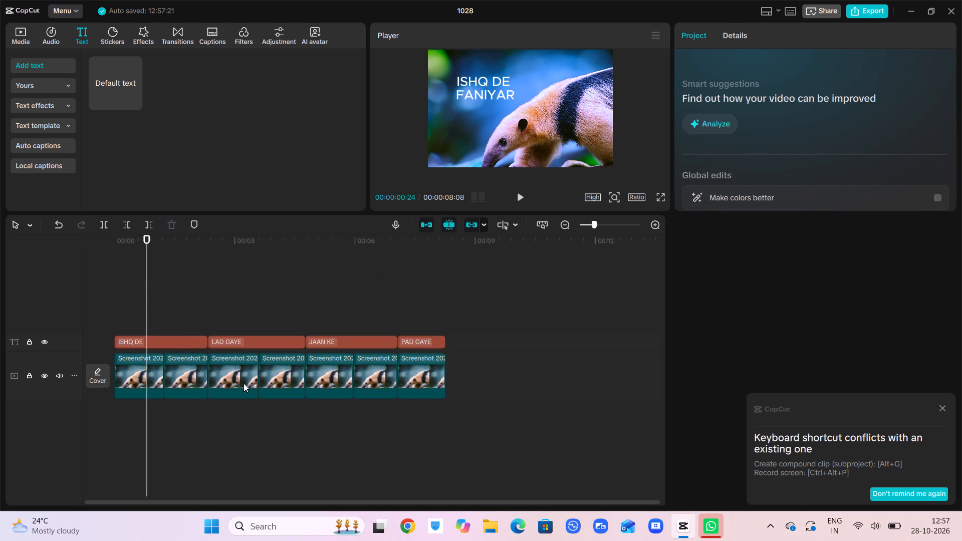
pyautogui.click(188, 343)
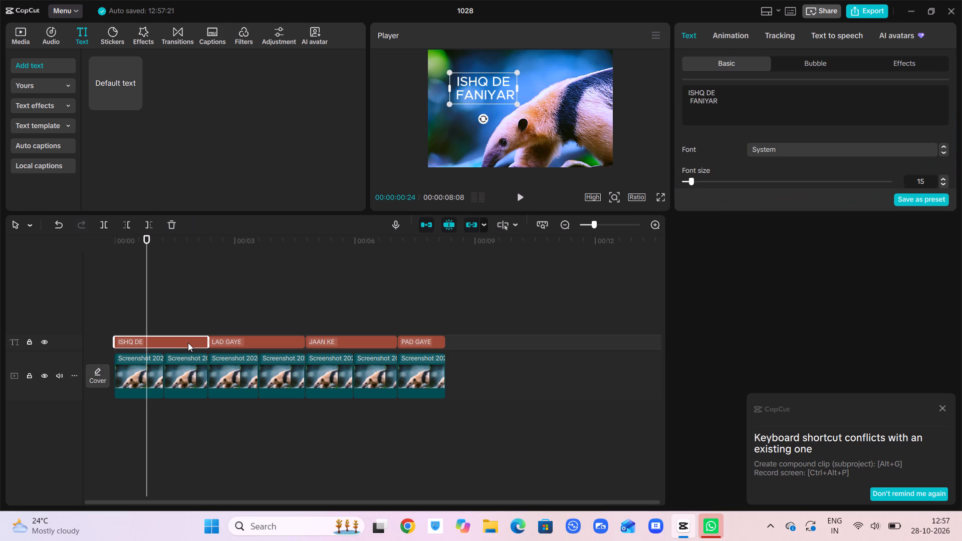
pyautogui.click(759, 133)
pyautogui.scroll(-5, 759, 128)
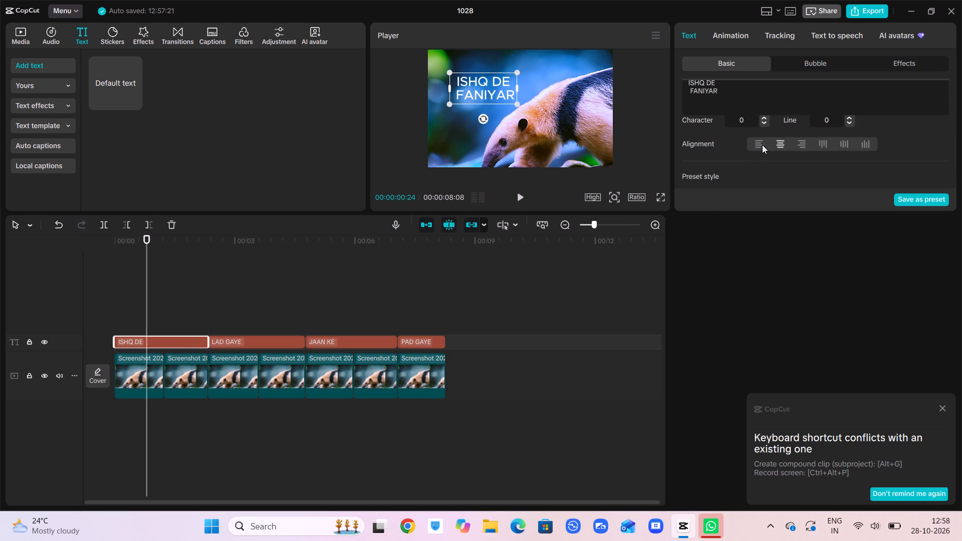
pyautogui.click(762, 145)
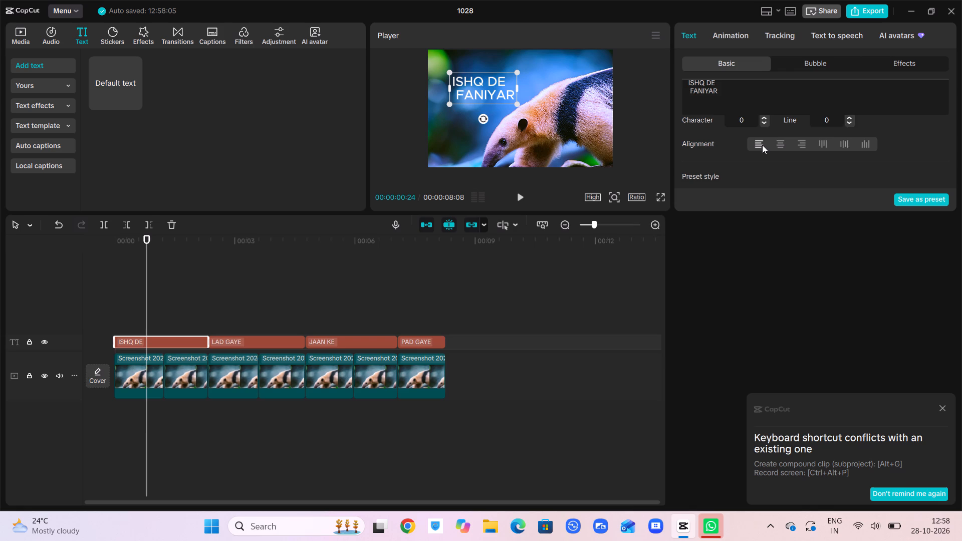
# Apply the preset style with black text on a yellow background to the "ISHQ DE FANIYAR" caption.
pyautogui.scroll(-1, 762, 145)
pyautogui.keyDown('ctrl'); pyautogui.scroll(1, 762, 145); pyautogui.keyUp('ctrl')
pyautogui.keyDown('ctrl'); pyautogui.scroll(-1, 762, 145); pyautogui.keyUp('ctrl')
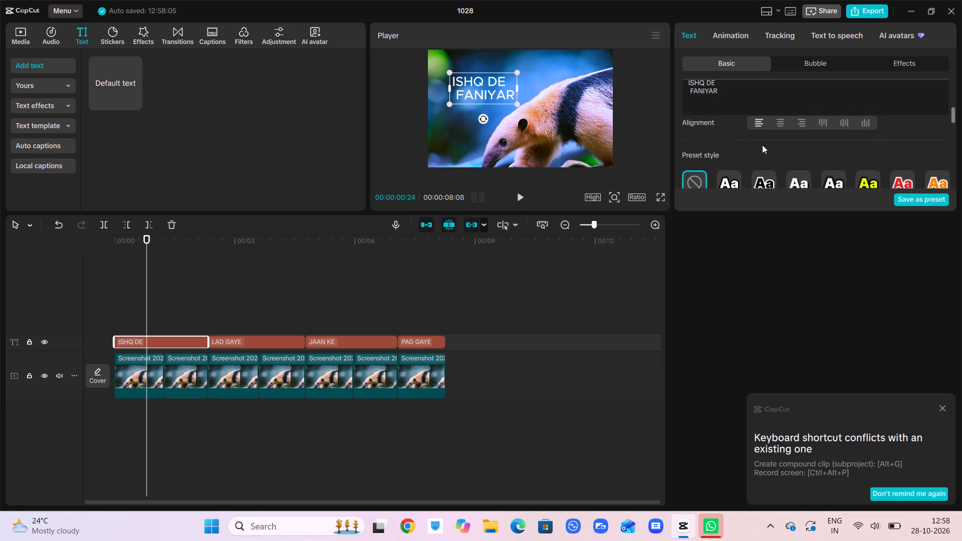
pyautogui.scroll(-3, 762, 145)
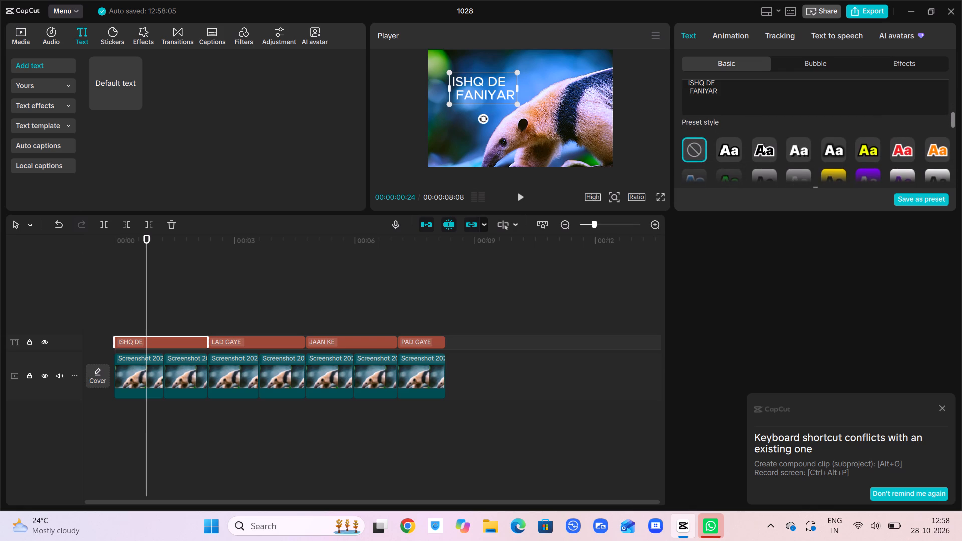
pyautogui.click(726, 149)
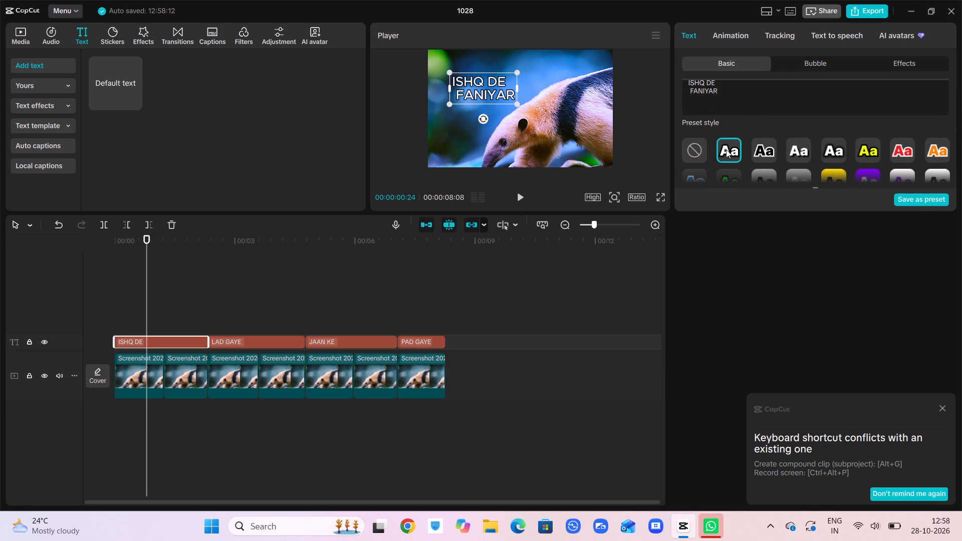
pyautogui.click(830, 172)
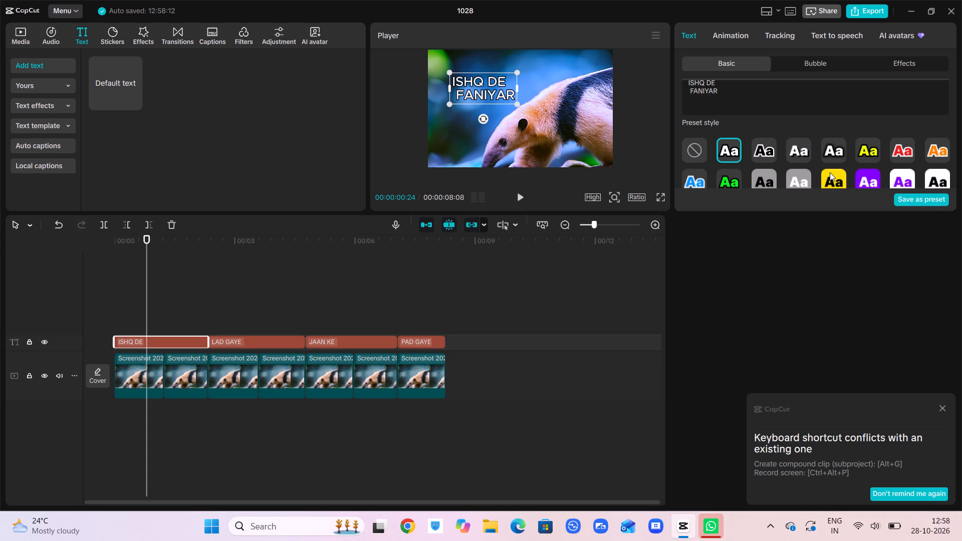
pyautogui.click(830, 172)
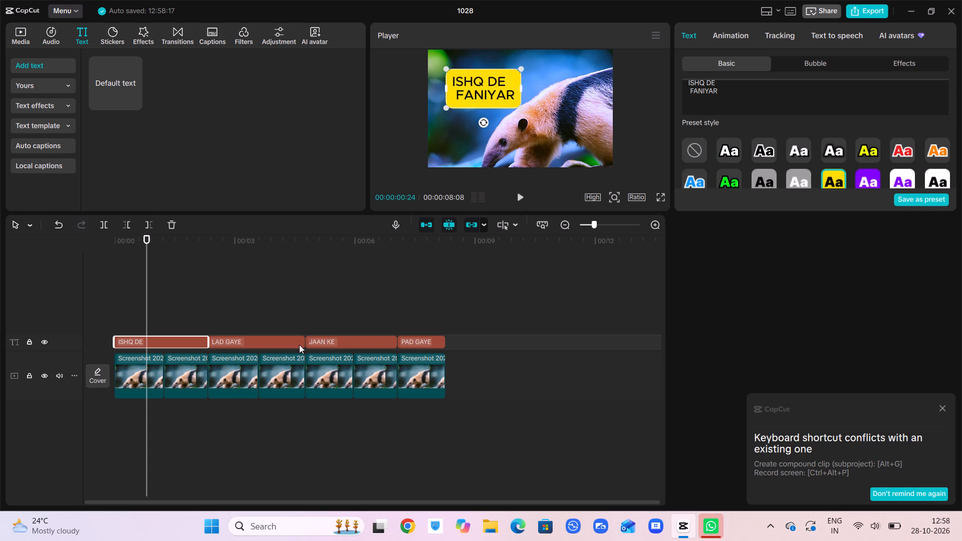
# Apply the same black-on-yellow preset style to the "LAD GAYE MERII.." caption.
pyautogui.click(275, 344)
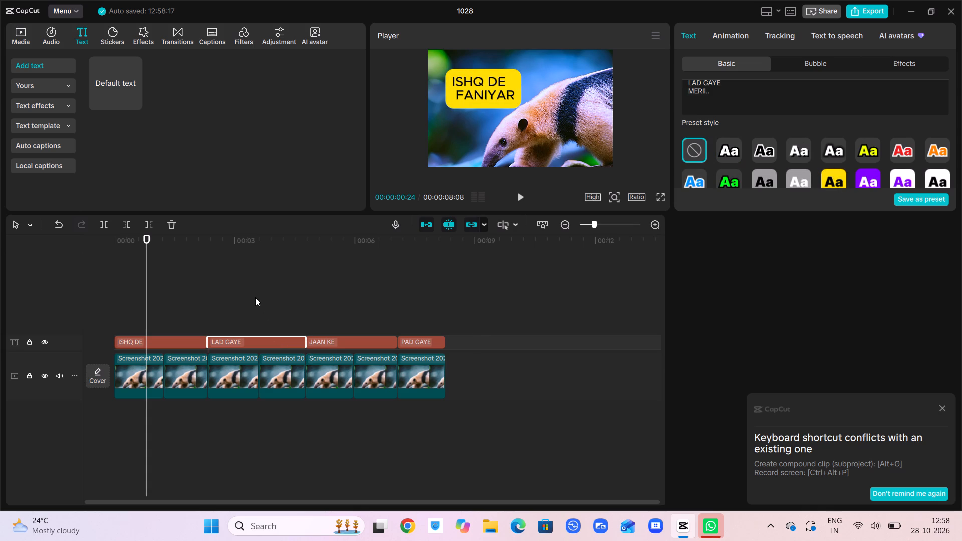
pyautogui.click(252, 241)
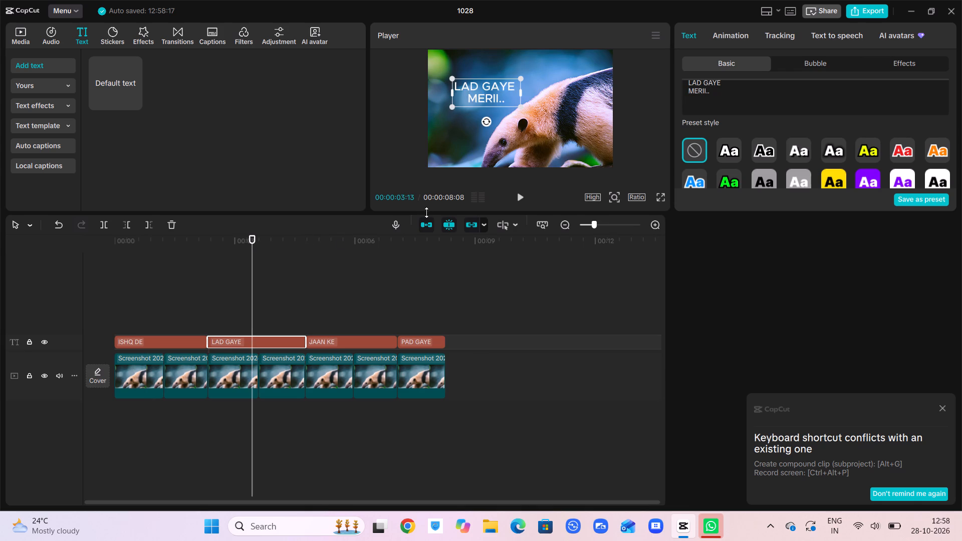
pyautogui.click(826, 175)
# Apply the black-on-yellow preset style to the "JAAN KE PICHE" caption.
pyautogui.click(369, 346)
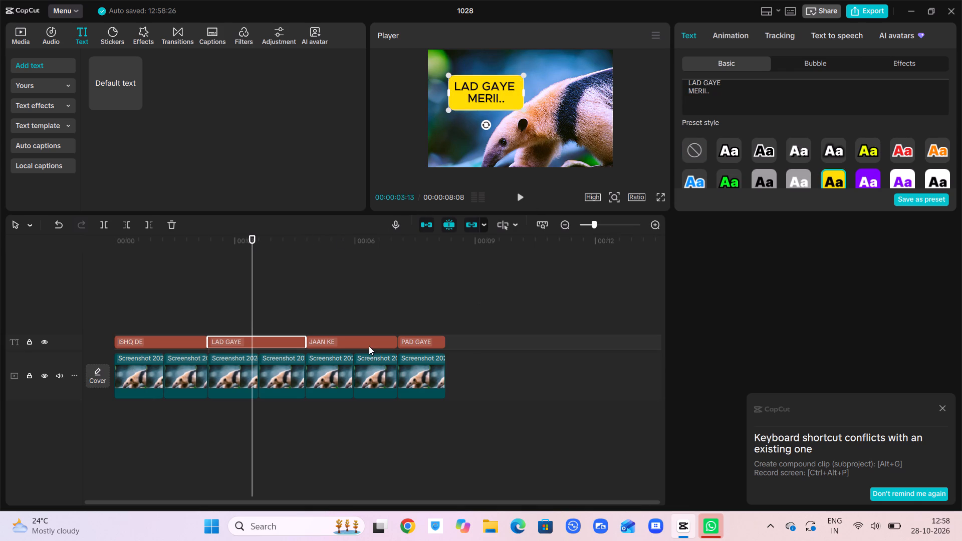
pyautogui.click(352, 235)
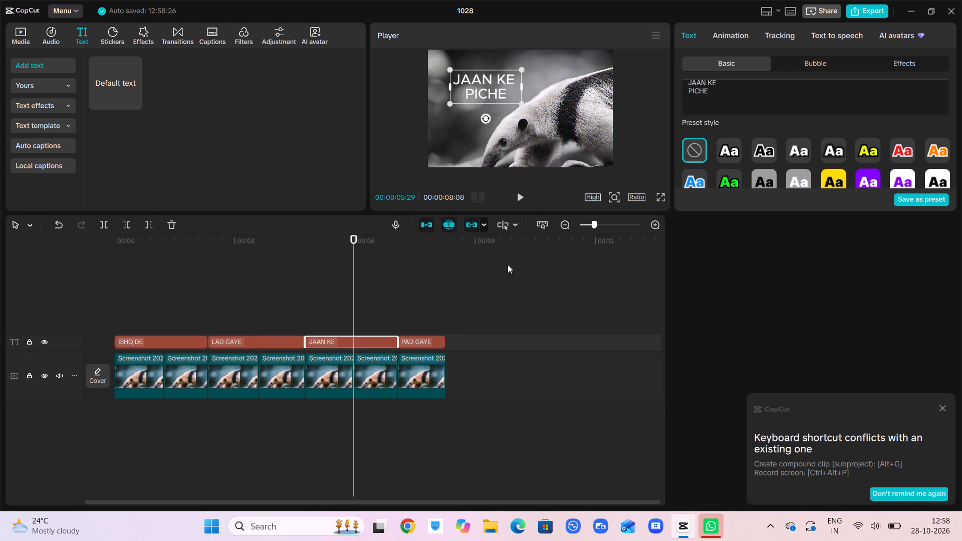
pyautogui.click(829, 168)
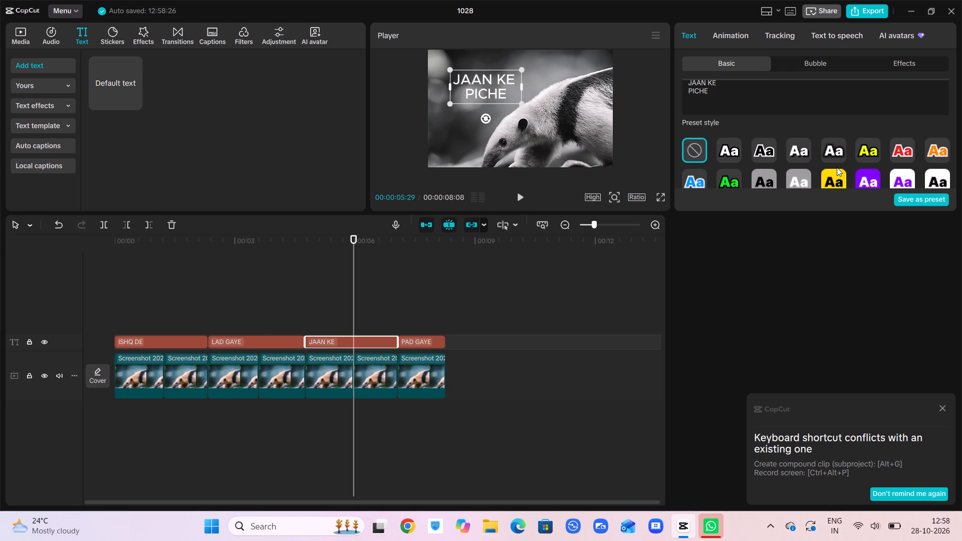
pyautogui.click(830, 173)
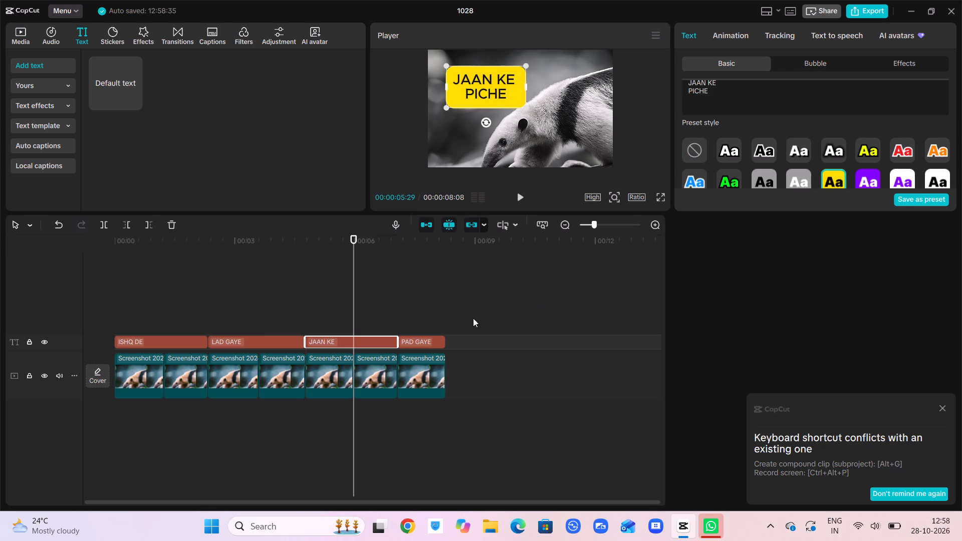
# Apply the black-on-yellow preset style to the "PAD GAYE" caption and show its part of the video.
pyautogui.click(434, 339)
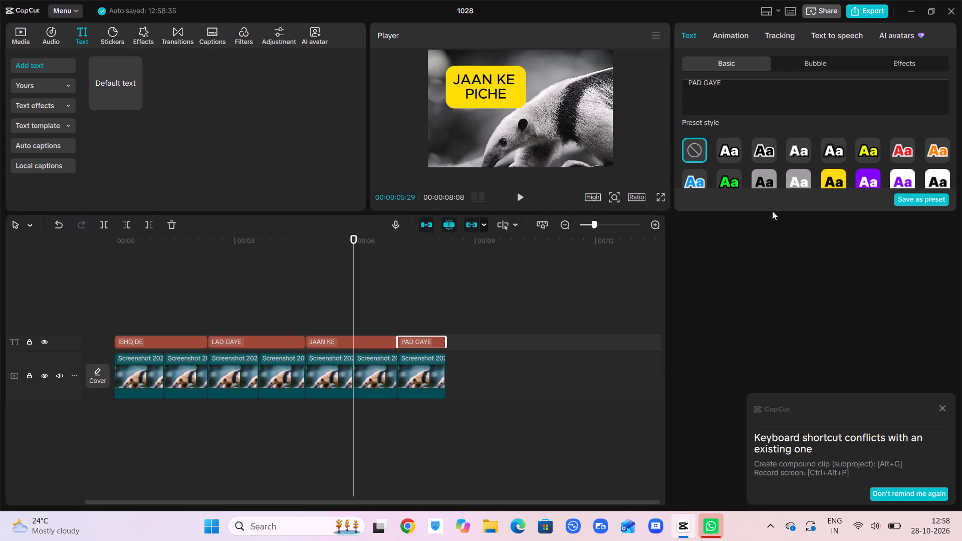
pyautogui.click(833, 174)
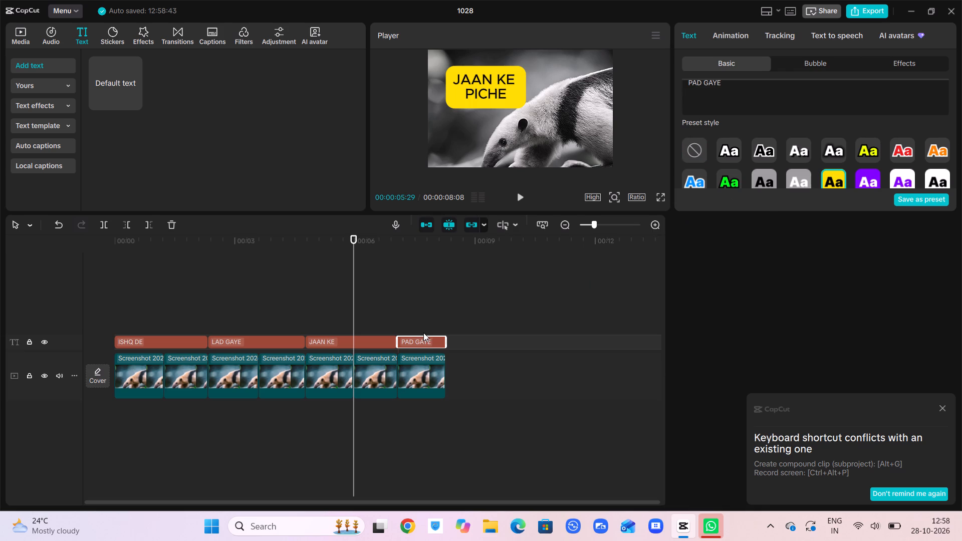
pyautogui.click(426, 235)
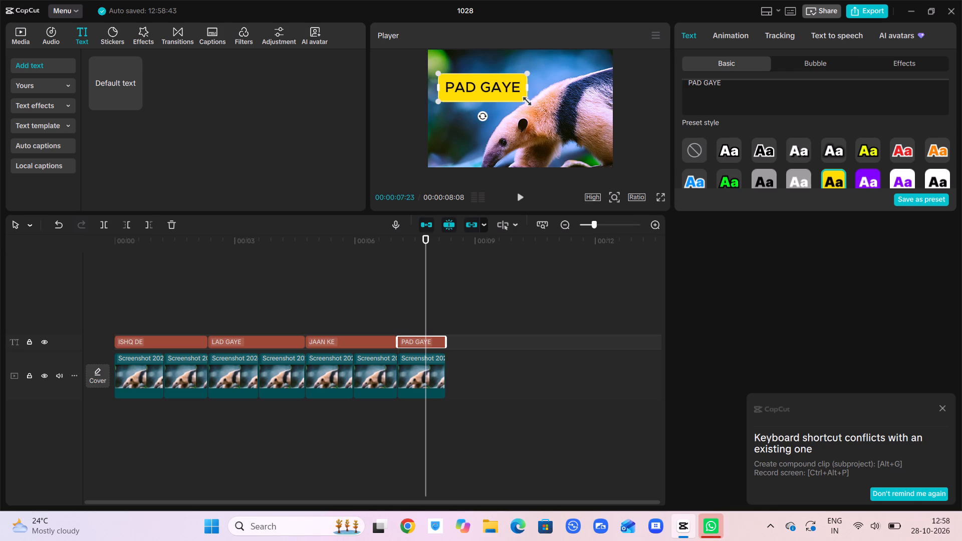
# Shrink the yellow "PAD GAYE" caption and nudge it slightly down and to the left within the frame.
pyautogui.moveTo(524, 99); pyautogui.dragTo(509, 94)
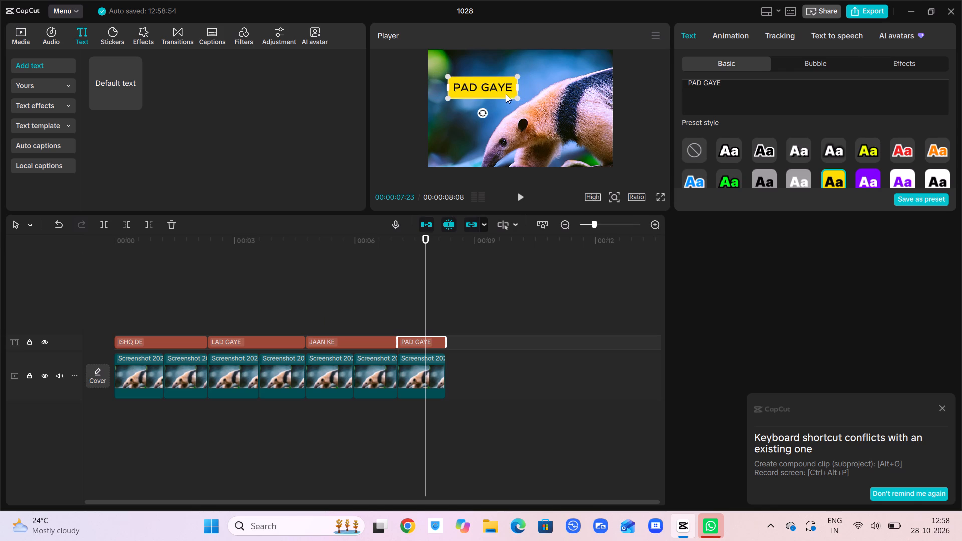
pyautogui.click(489, 88)
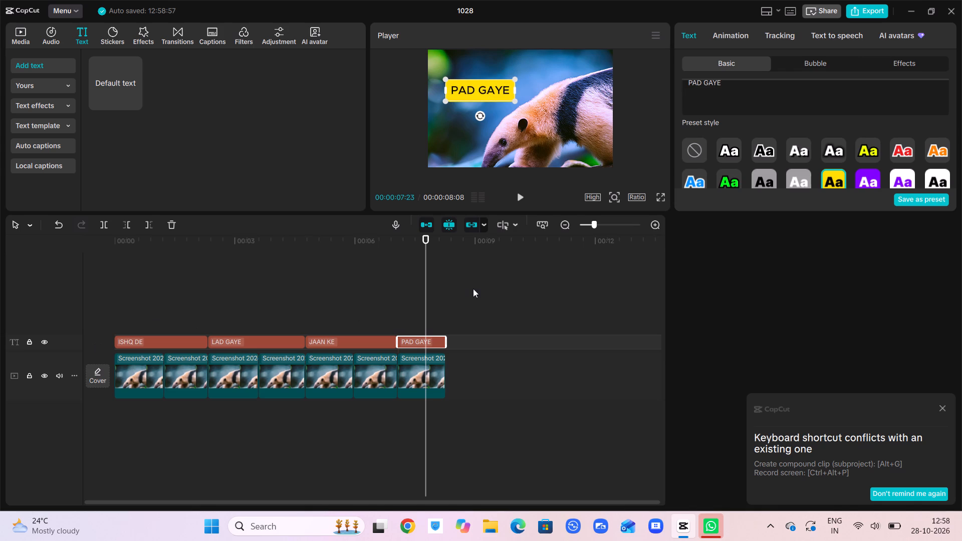
# Play the whole video full screen from the start twice to review the captions and looks, and return to the editor.
pyautogui.click(662, 196)
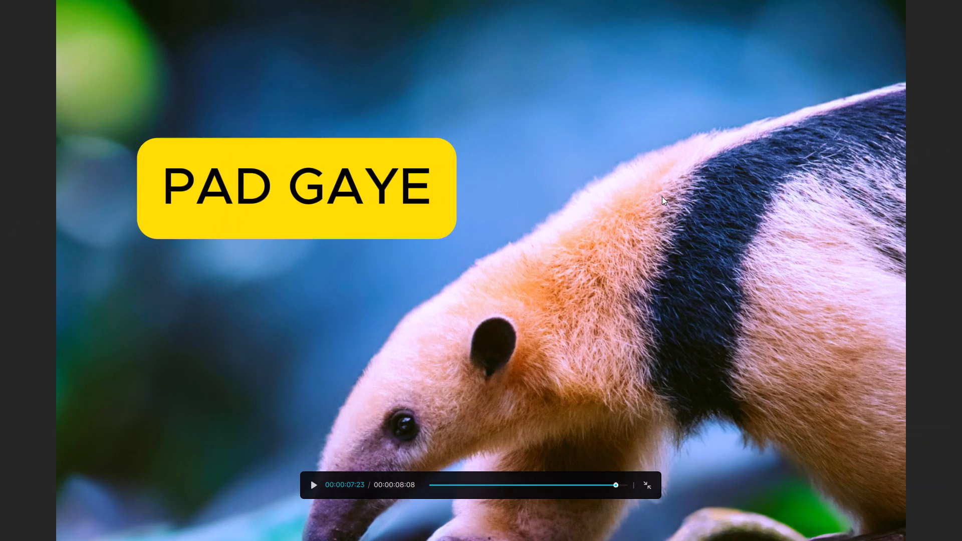
pyautogui.click(430, 485)
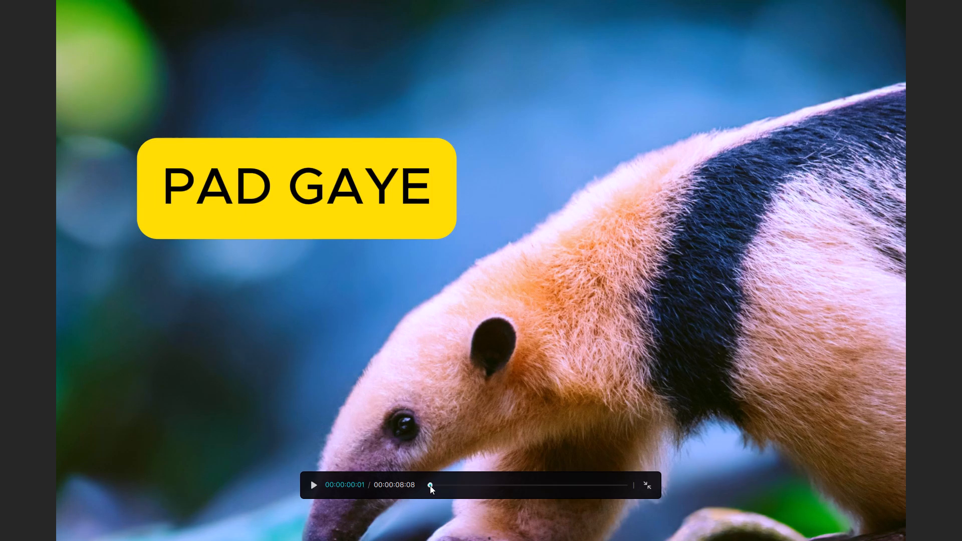
pyautogui.click(314, 485)
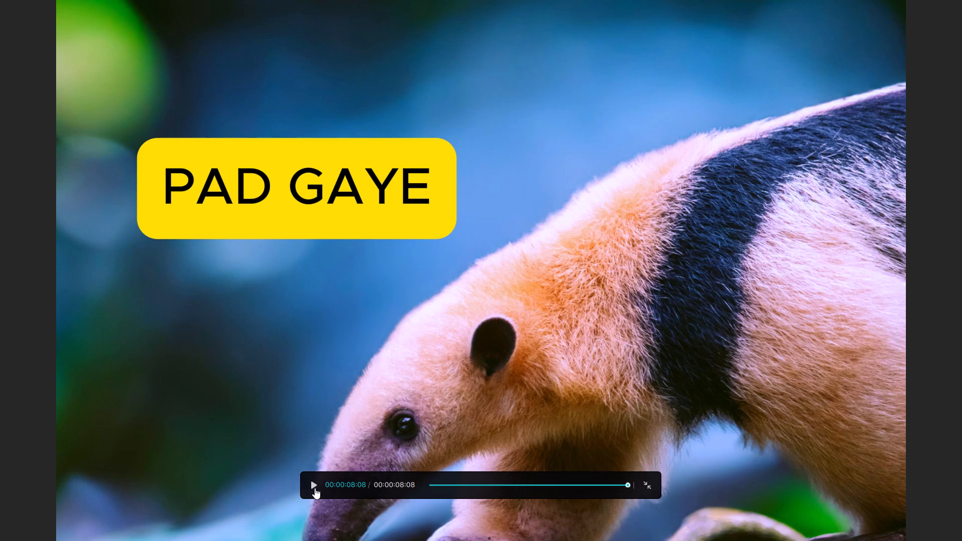
pyautogui.click(315, 488)
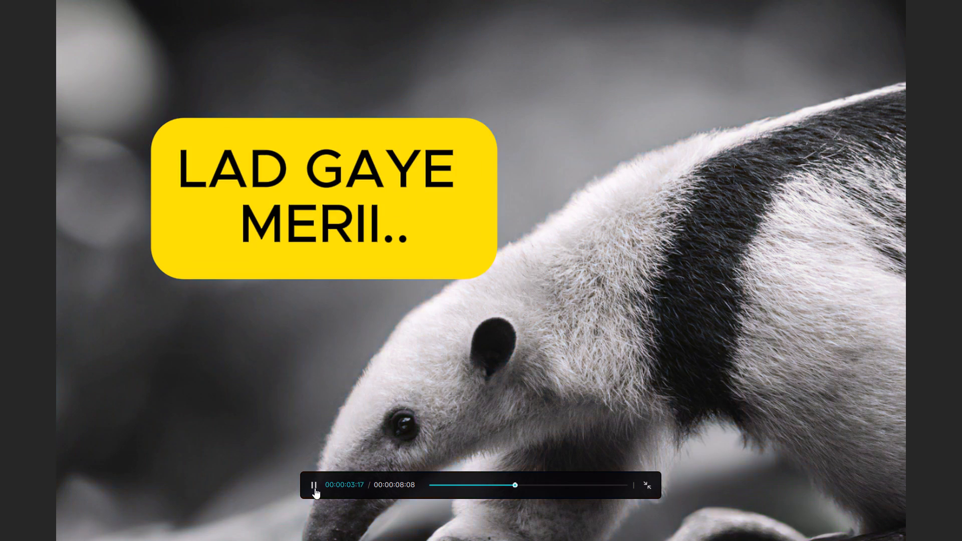
pyautogui.click(646, 479)
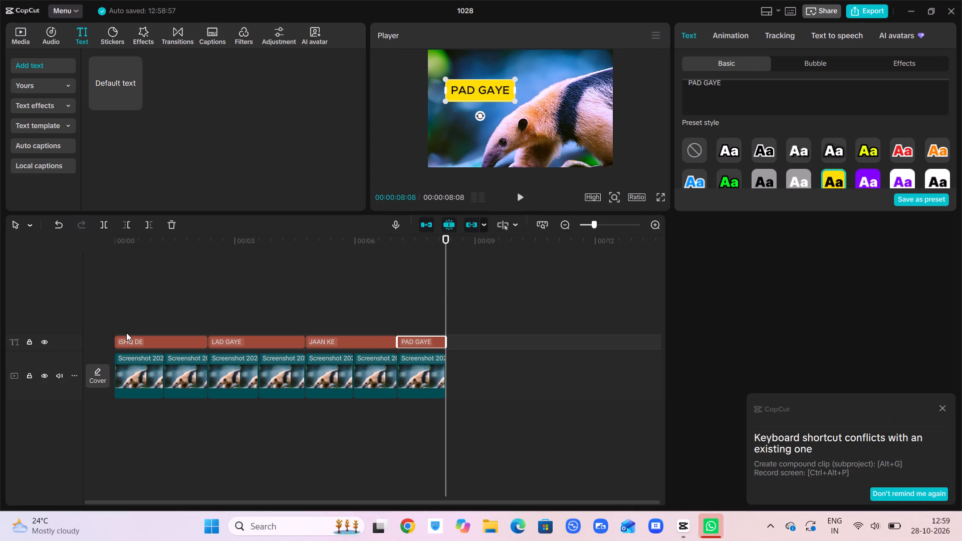
# Examine the first clip's basic adjustment settings, including color correction, LUT, temperature, tint, saturation and exposure.
pyautogui.click(134, 370)
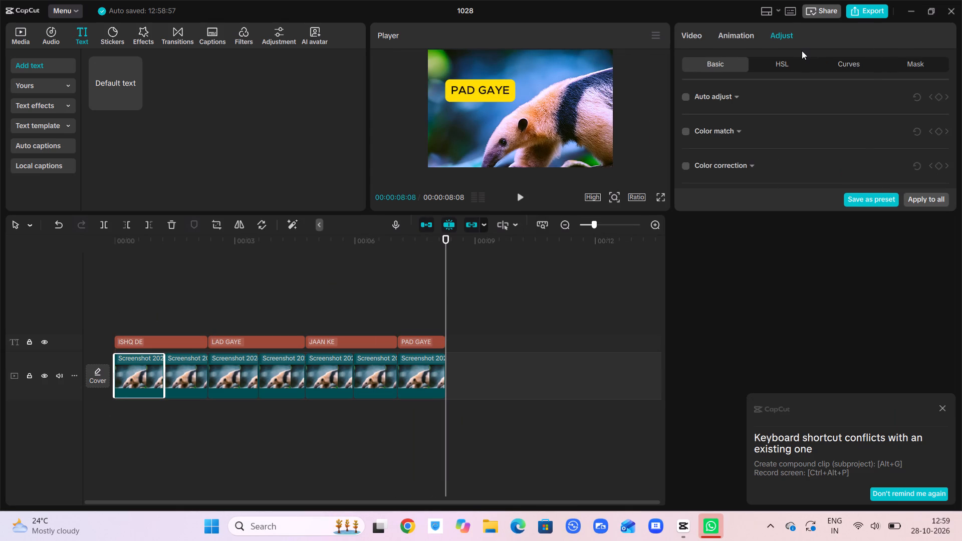
pyautogui.scroll(-2, 777, 163)
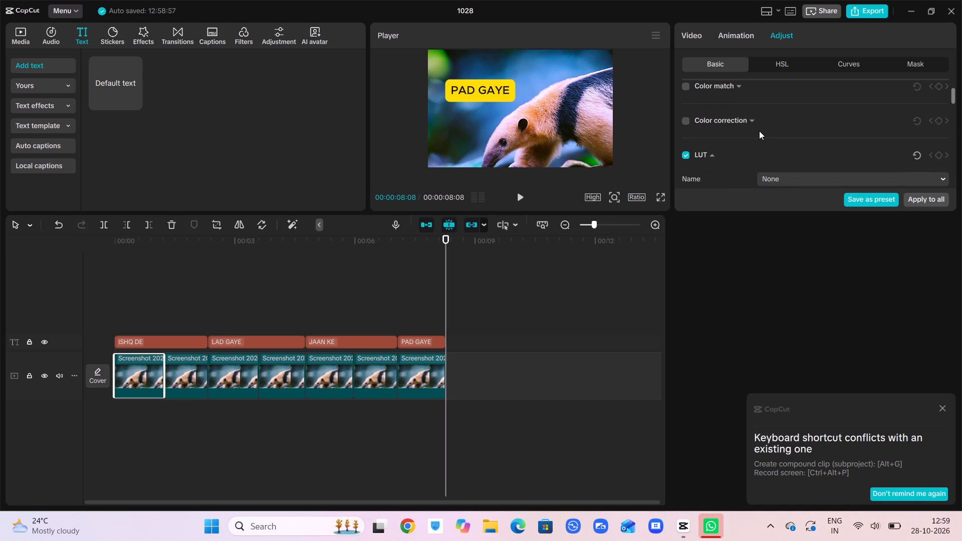
pyautogui.click(752, 120)
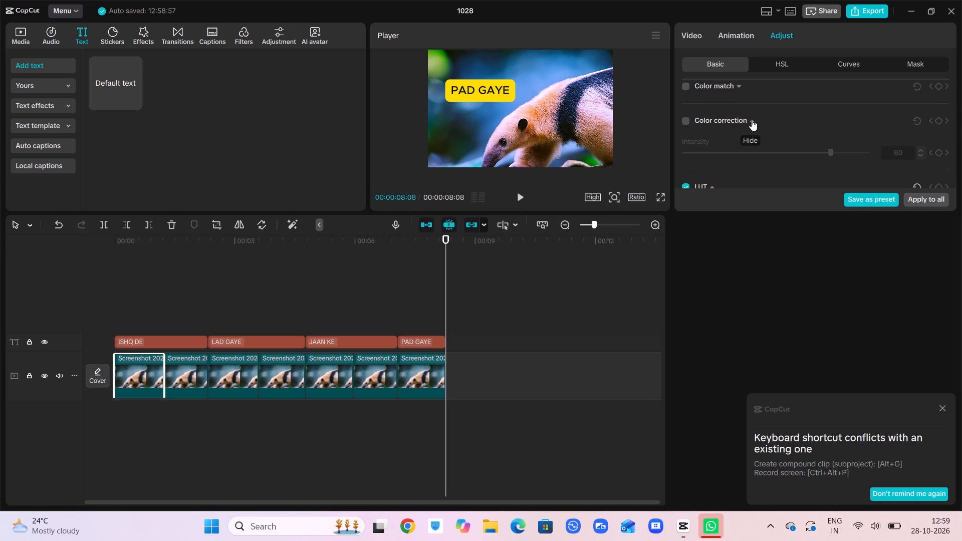
pyautogui.scroll(-4, 784, 143)
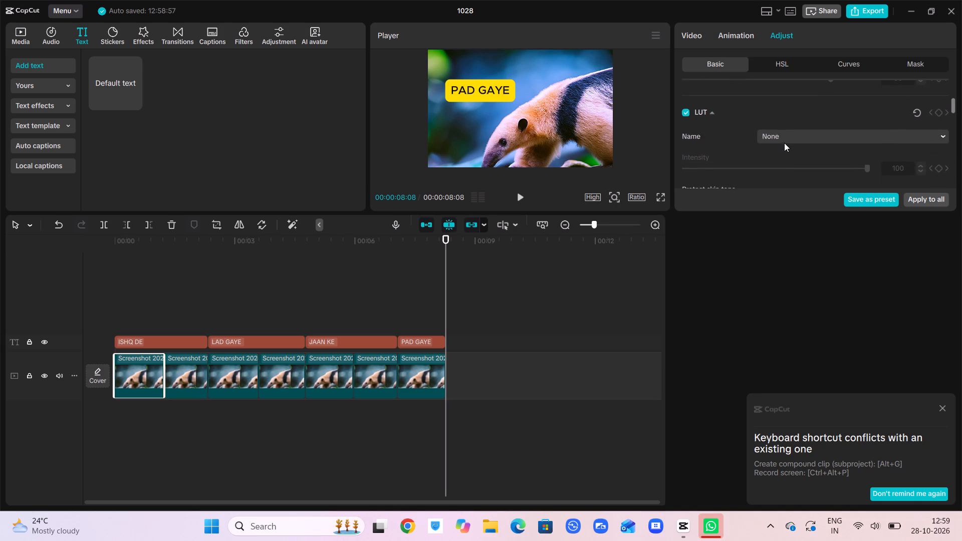
pyautogui.scroll(-5, 784, 143)
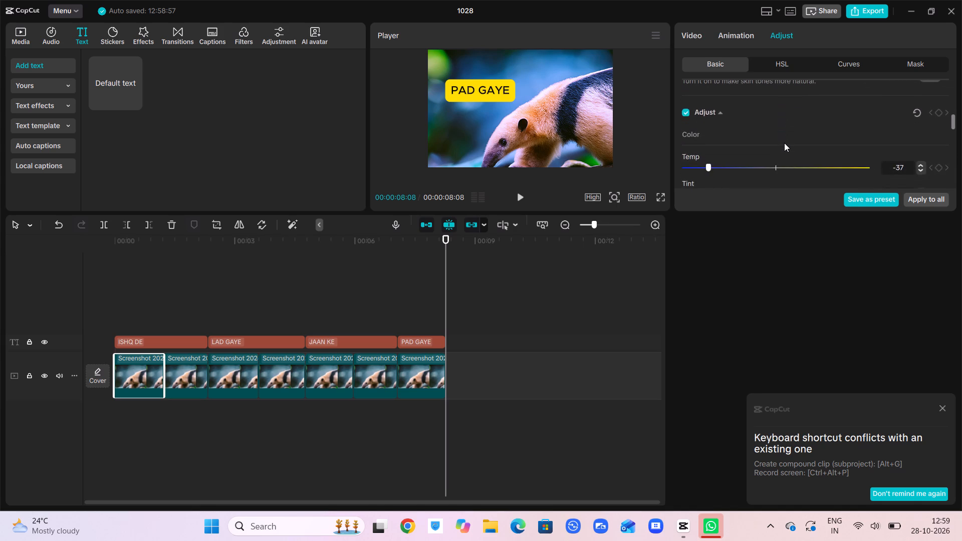
pyautogui.scroll(-8, 784, 143)
pyautogui.scroll(4, 784, 143)
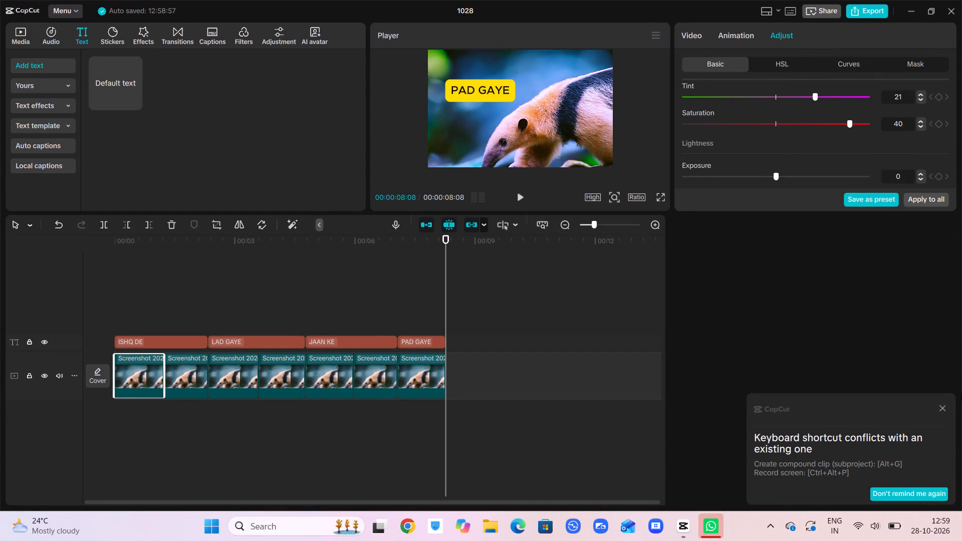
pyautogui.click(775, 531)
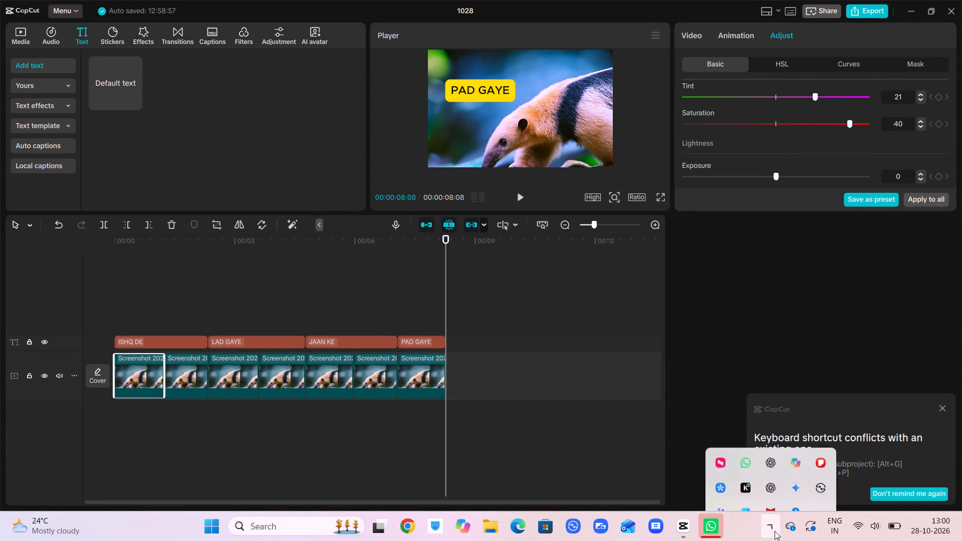